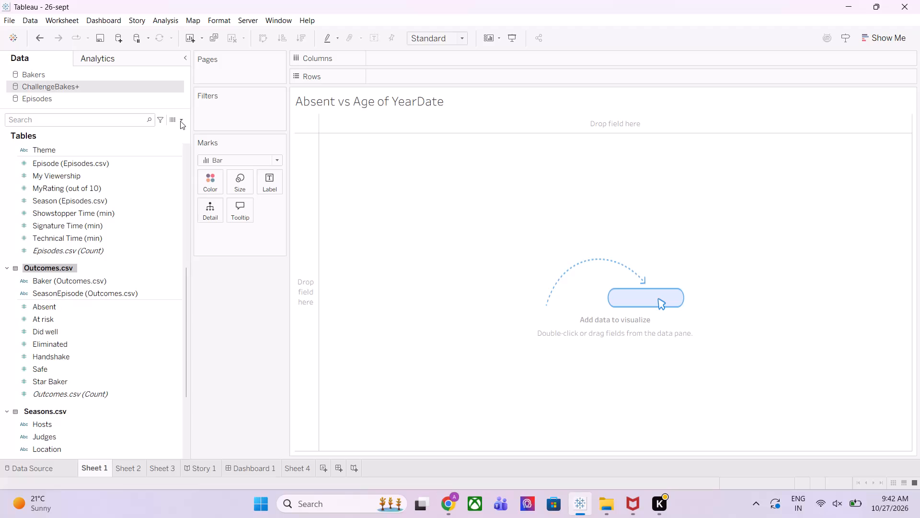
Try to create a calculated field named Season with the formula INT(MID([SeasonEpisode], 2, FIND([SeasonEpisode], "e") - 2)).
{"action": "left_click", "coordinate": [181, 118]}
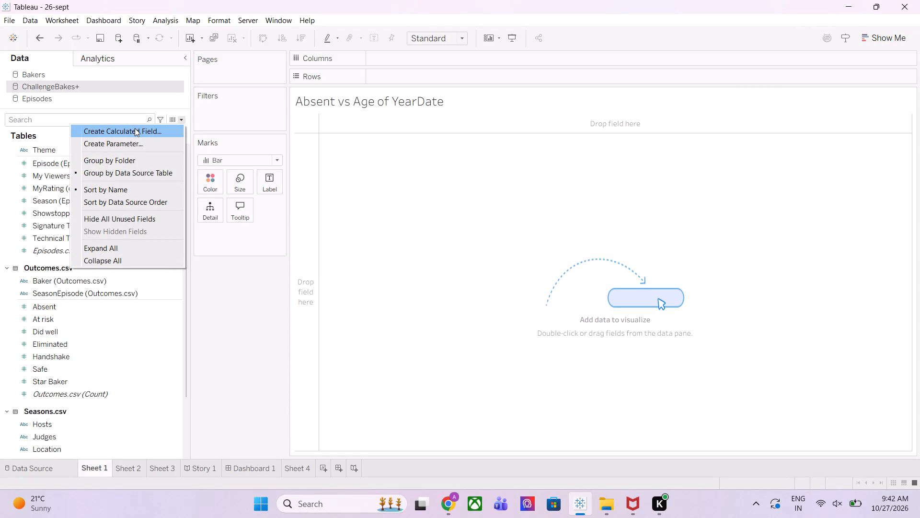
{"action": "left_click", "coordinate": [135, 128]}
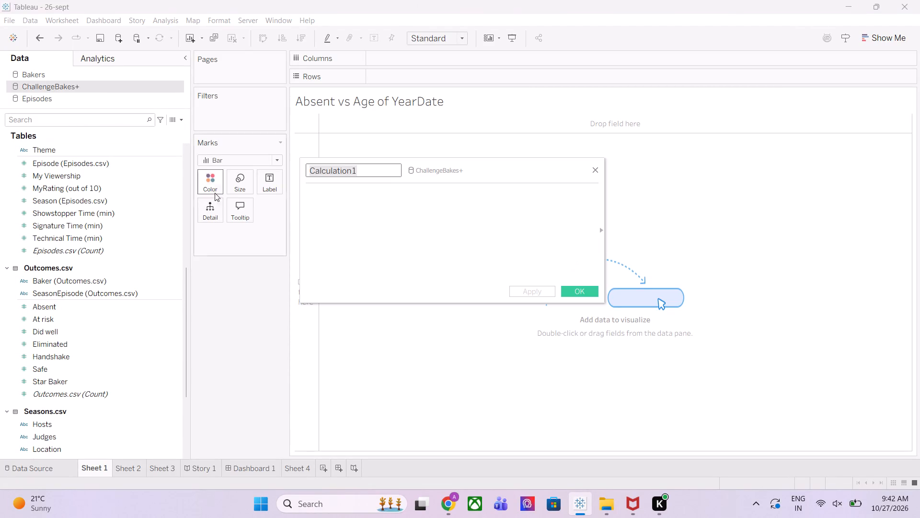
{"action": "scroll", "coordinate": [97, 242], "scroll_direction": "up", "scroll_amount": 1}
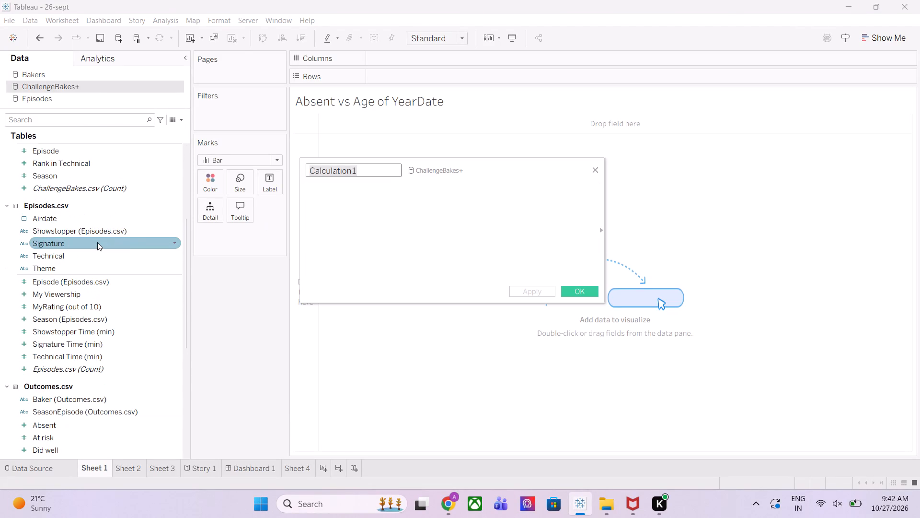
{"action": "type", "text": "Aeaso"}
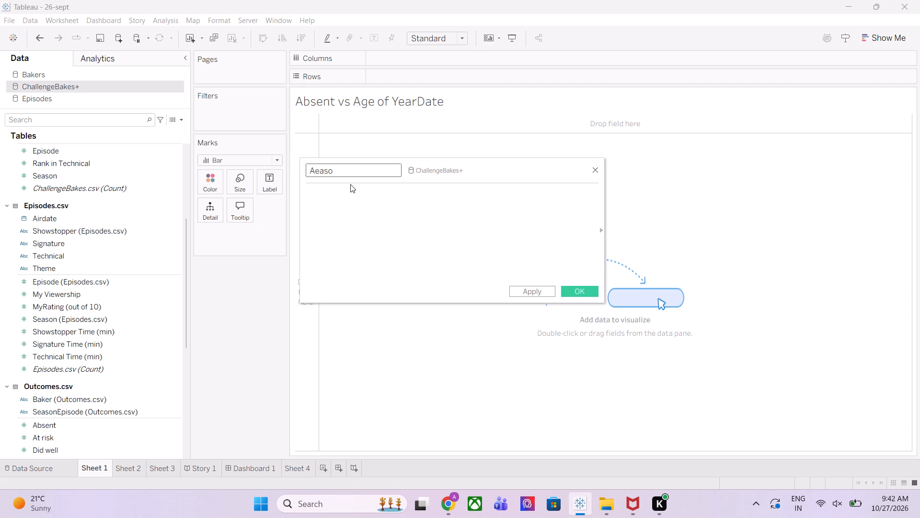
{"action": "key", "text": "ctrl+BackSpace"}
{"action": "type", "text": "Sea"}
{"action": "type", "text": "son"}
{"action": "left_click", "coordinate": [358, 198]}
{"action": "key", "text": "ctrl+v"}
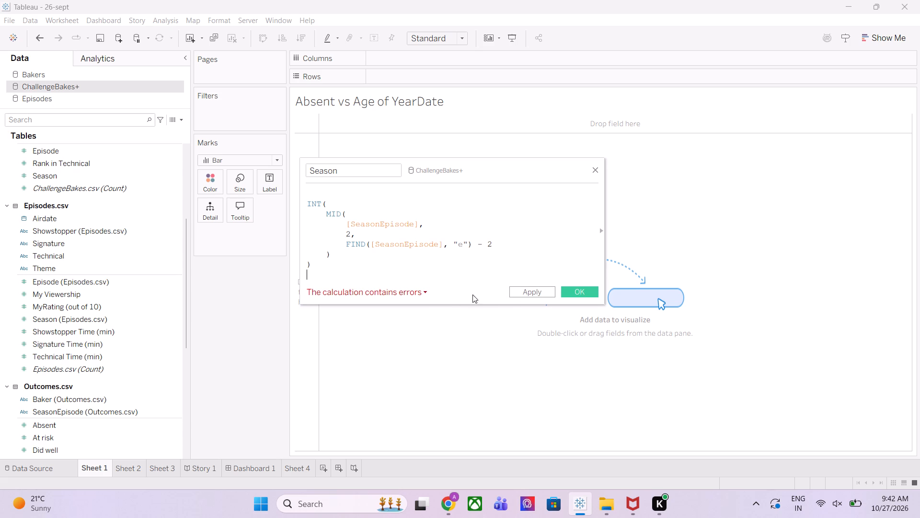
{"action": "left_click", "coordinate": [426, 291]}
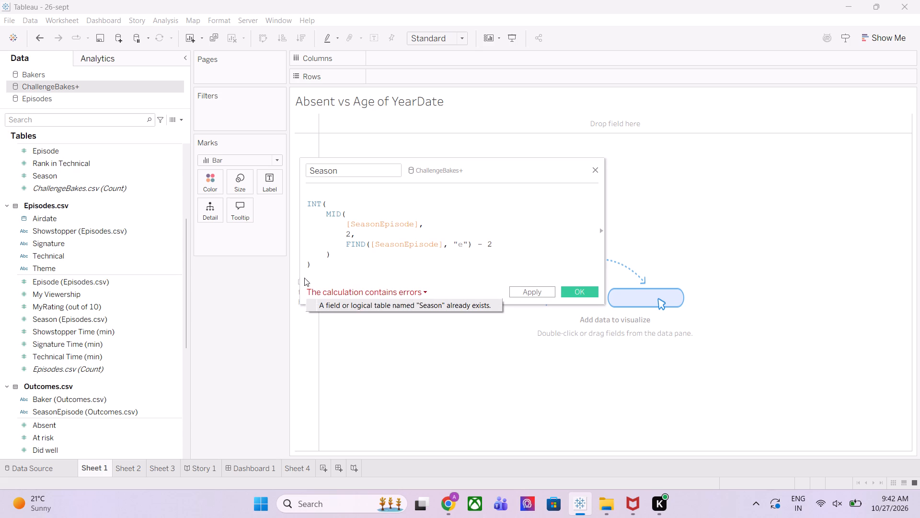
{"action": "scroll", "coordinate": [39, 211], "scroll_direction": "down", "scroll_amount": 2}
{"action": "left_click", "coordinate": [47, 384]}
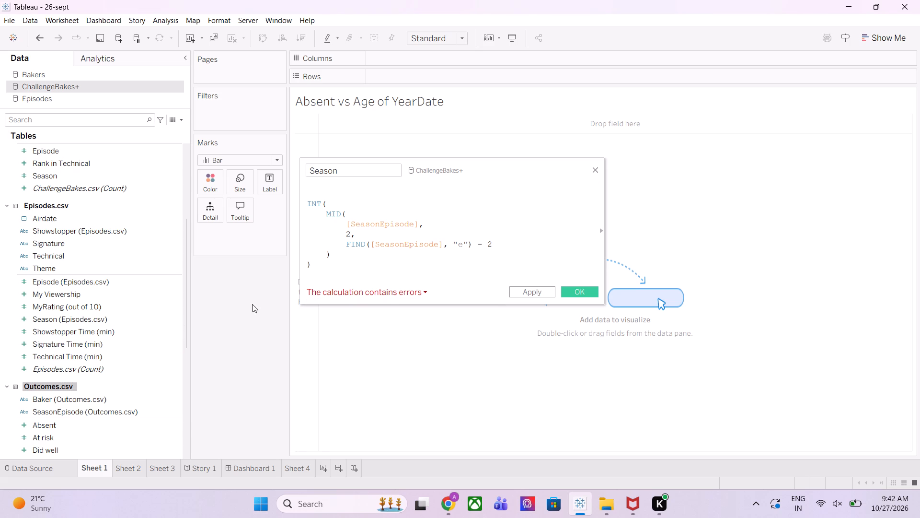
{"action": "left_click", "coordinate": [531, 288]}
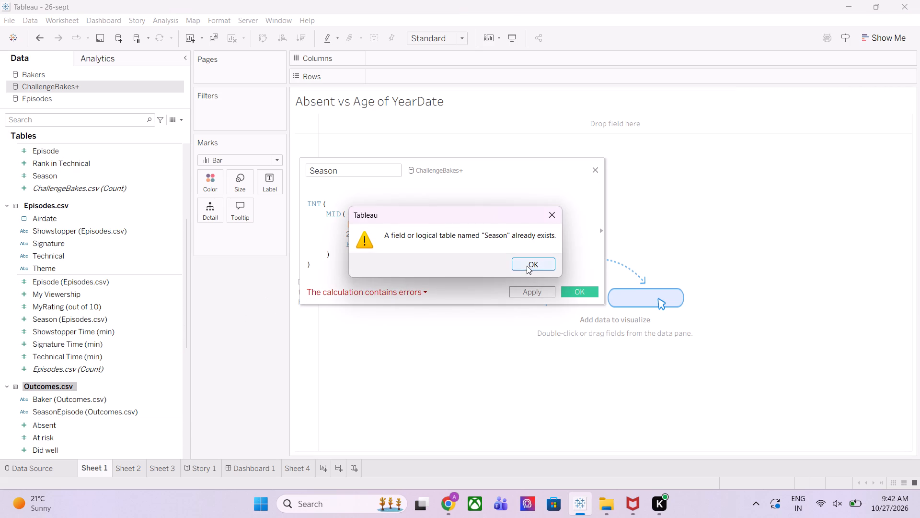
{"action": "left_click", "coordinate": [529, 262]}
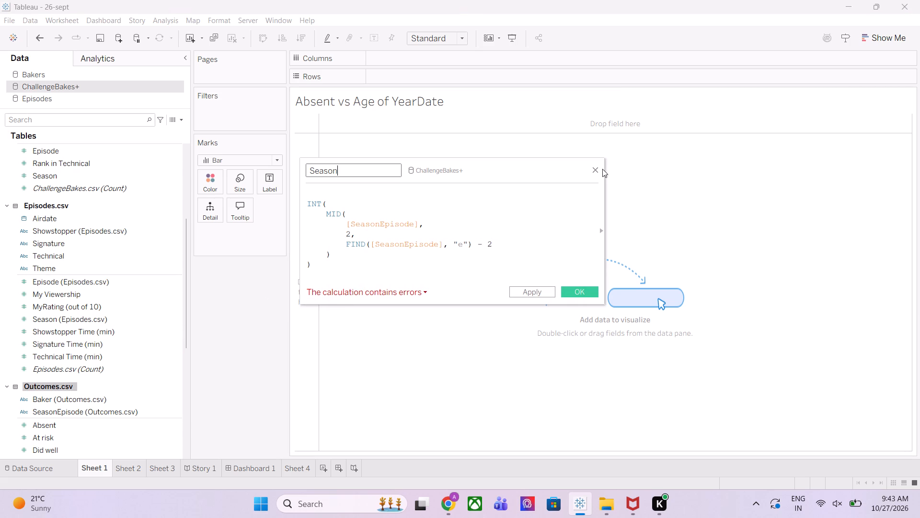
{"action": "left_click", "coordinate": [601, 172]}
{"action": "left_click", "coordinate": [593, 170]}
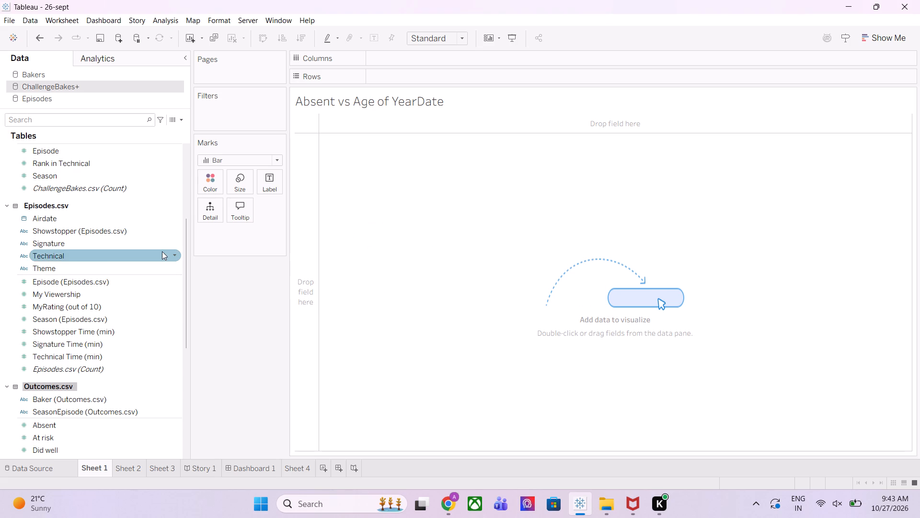
Look through the ChallengeBakes+ tables and examine which fields belong to Outcomes.csv.
{"action": "scroll", "coordinate": [162, 251], "scroll_direction": "down", "scroll_amount": 6}
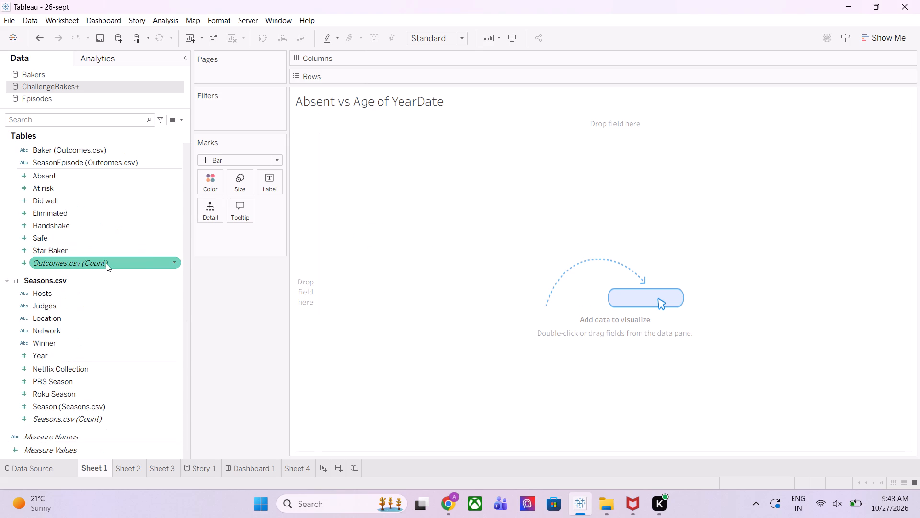
{"action": "scroll", "coordinate": [106, 263], "scroll_direction": "up", "scroll_amount": 2}
{"action": "scroll", "coordinate": [106, 263], "scroll_direction": "down", "scroll_amount": 1}
{"action": "scroll", "coordinate": [106, 263], "scroll_direction": "up", "scroll_amount": 1}
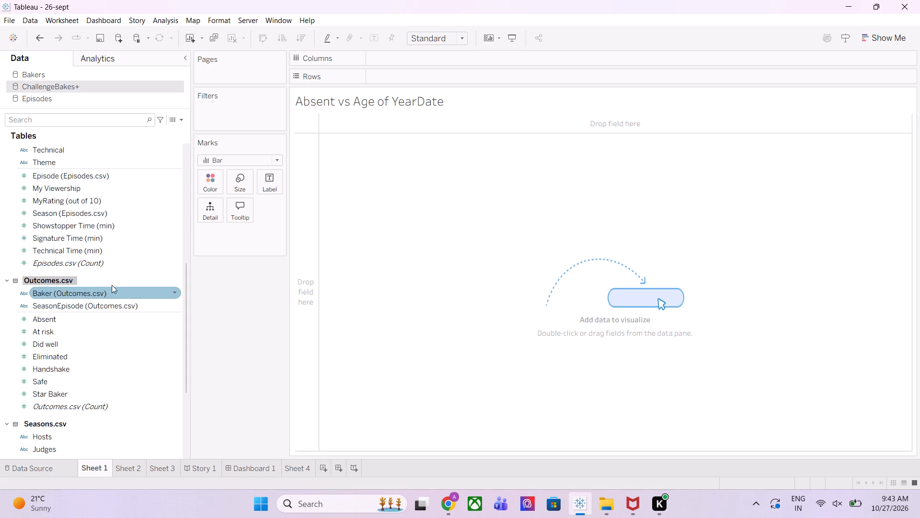
{"action": "left_click", "coordinate": [30, 279]}
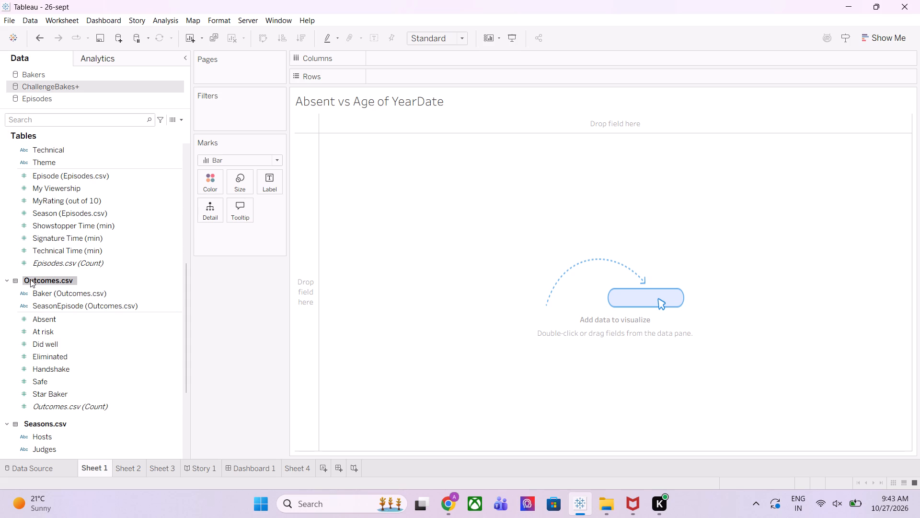
{"action": "left_click", "coordinate": [183, 120]}
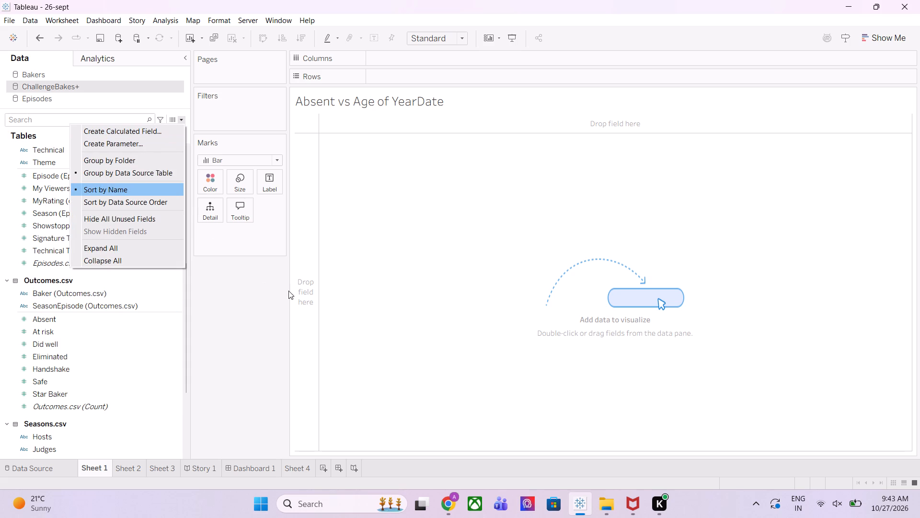
{"action": "left_click", "coordinate": [258, 290]}
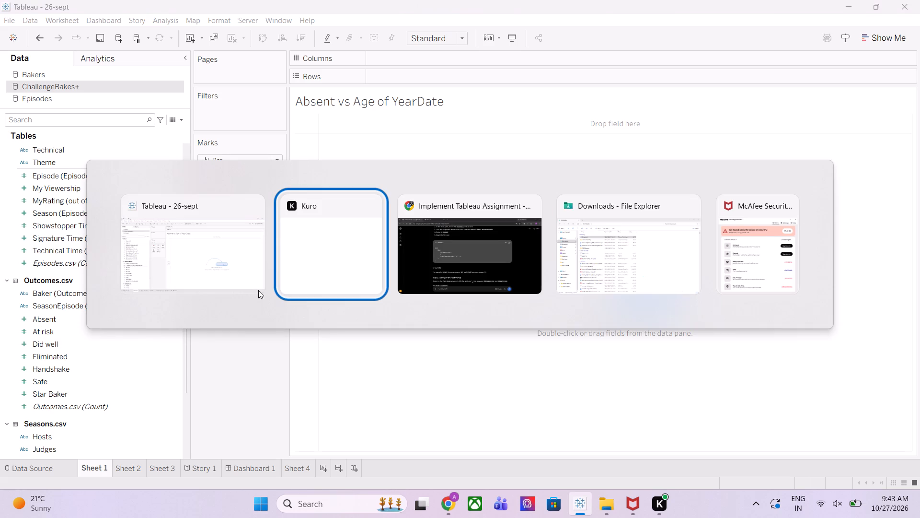
{"action": "scroll", "coordinate": [310, 247], "scroll_direction": "down", "scroll_amount": 1}
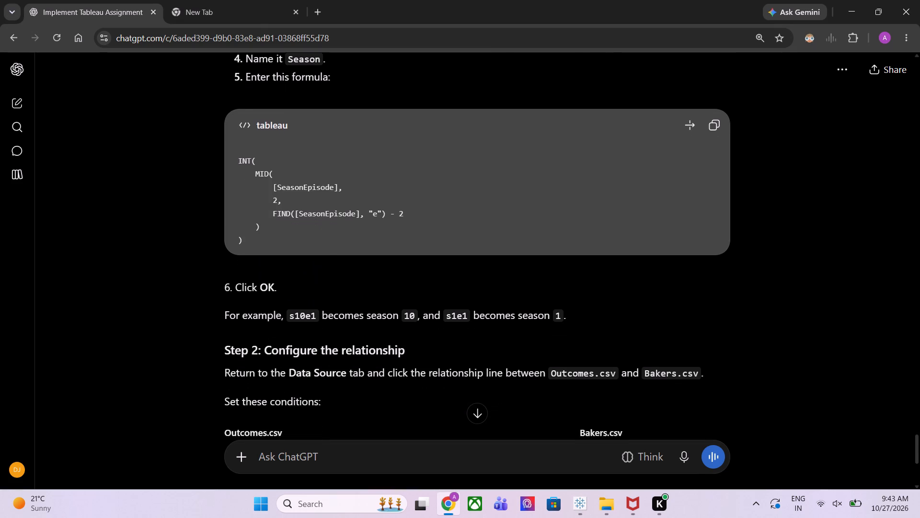
{"action": "scroll", "coordinate": [310, 247], "scroll_direction": "down", "scroll_amount": 2}
{"action": "scroll", "coordinate": [310, 247], "scroll_direction": "up", "scroll_amount": 6}
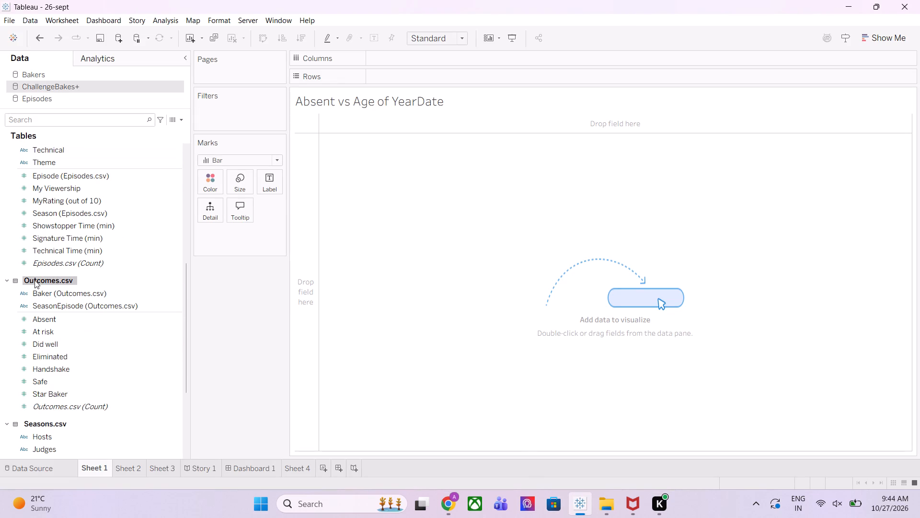
{"action": "scroll", "coordinate": [51, 309], "scroll_direction": "down", "scroll_amount": 1}
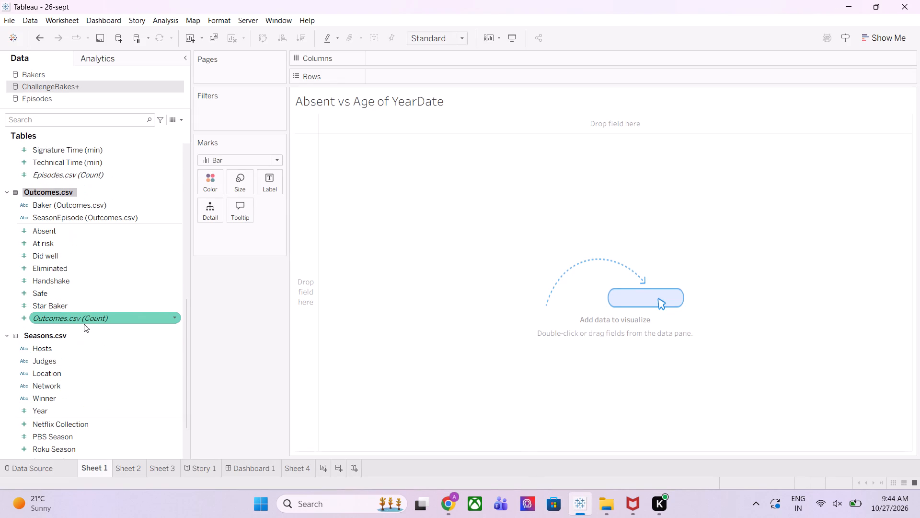
{"action": "left_click", "coordinate": [90, 318]}
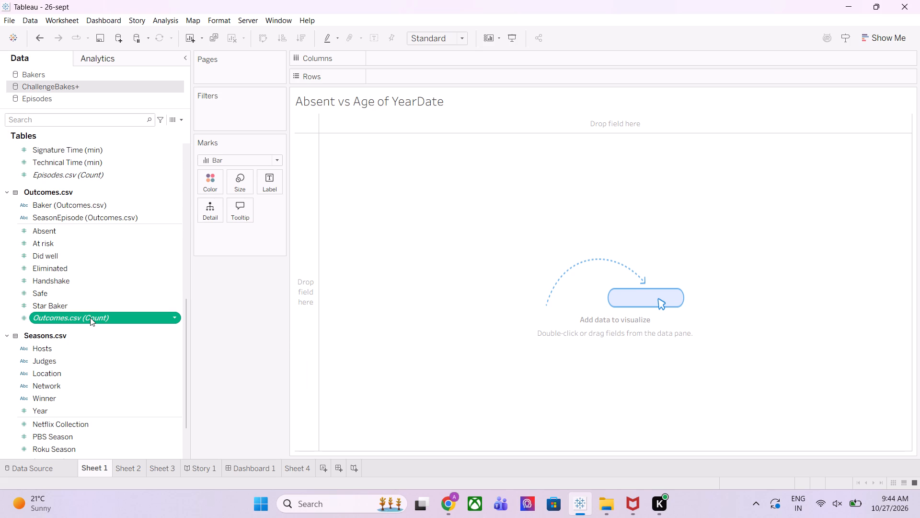
{"action": "left_click", "coordinate": [163, 317]}
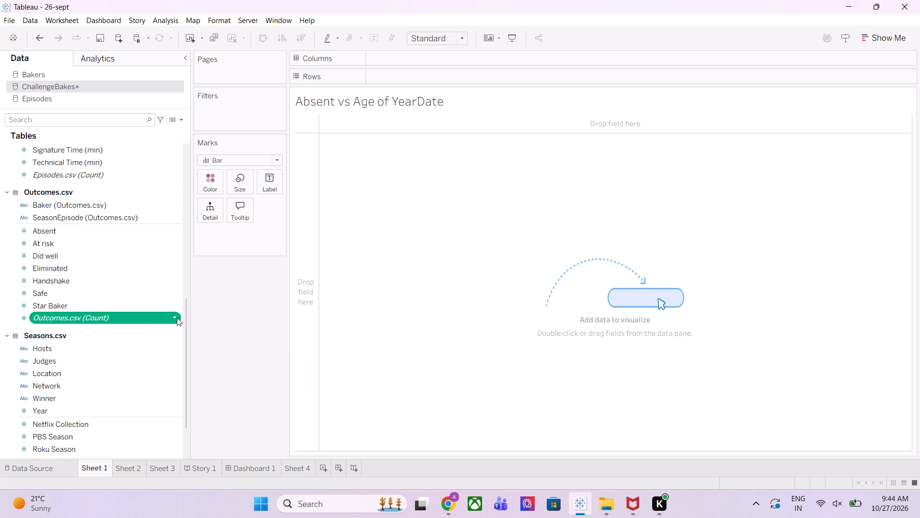
{"action": "left_click", "coordinate": [175, 318]}
{"action": "left_click", "coordinate": [175, 318]}
{"action": "left_click", "coordinate": [122, 316]}
{"action": "right_click", "coordinate": [122, 316]}
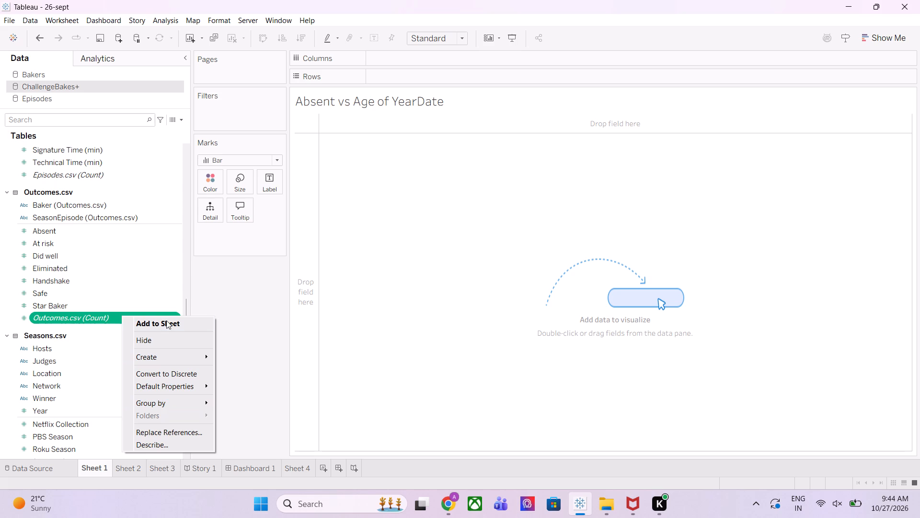
{"action": "left_click", "coordinate": [213, 287]}
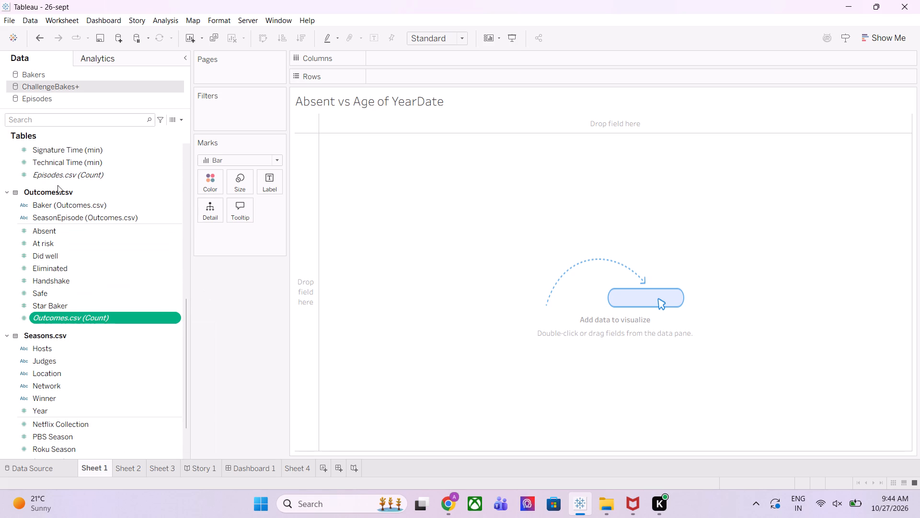
{"action": "left_click", "coordinate": [56, 189]}
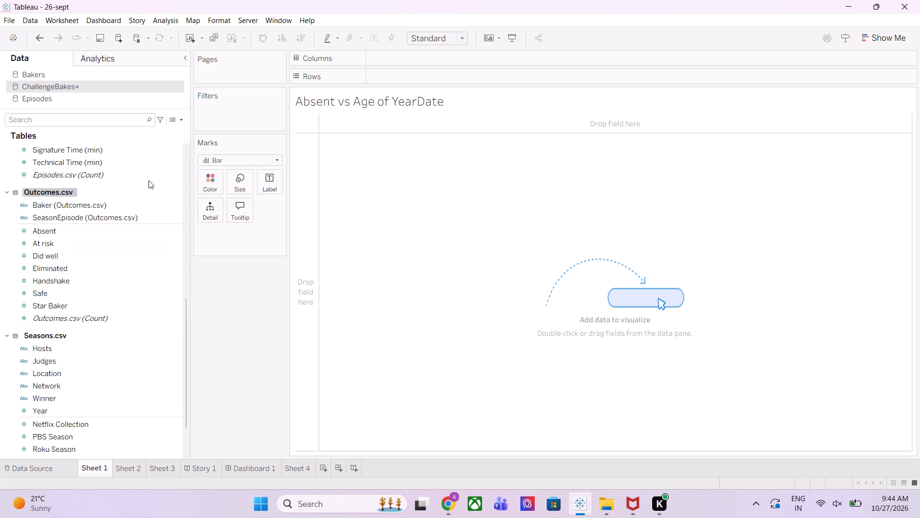
{"action": "right_click", "coordinate": [41, 191]}
{"action": "left_click", "coordinate": [9, 190]}
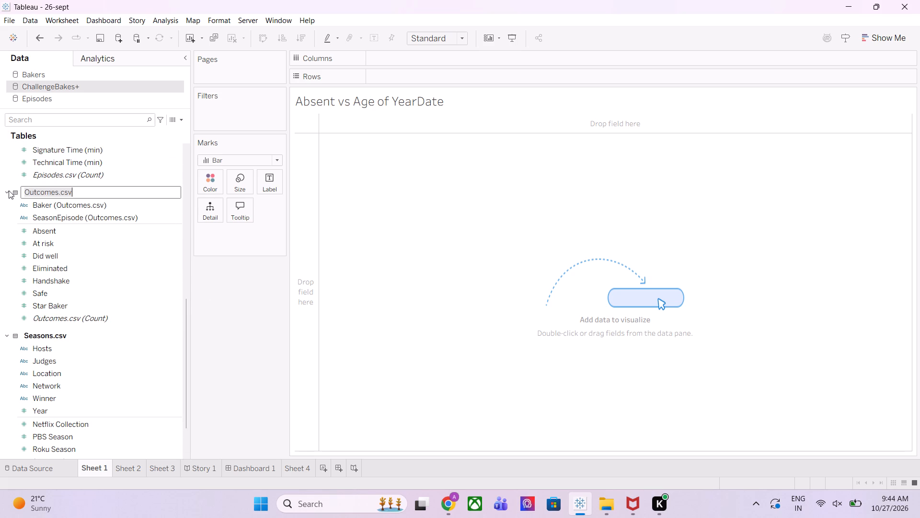
{"action": "left_click", "coordinate": [7, 191]}
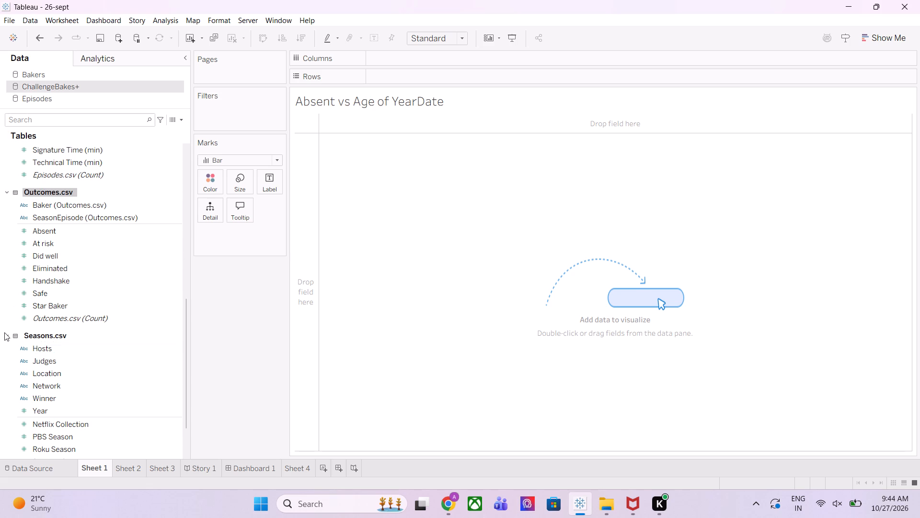
Collapse the Seasons.csv, ChallengeBakes.csv, Bakers.csv and Episodes.csv tables, keeping Outcomes.csv expanded.
{"action": "left_click", "coordinate": [4, 334]}
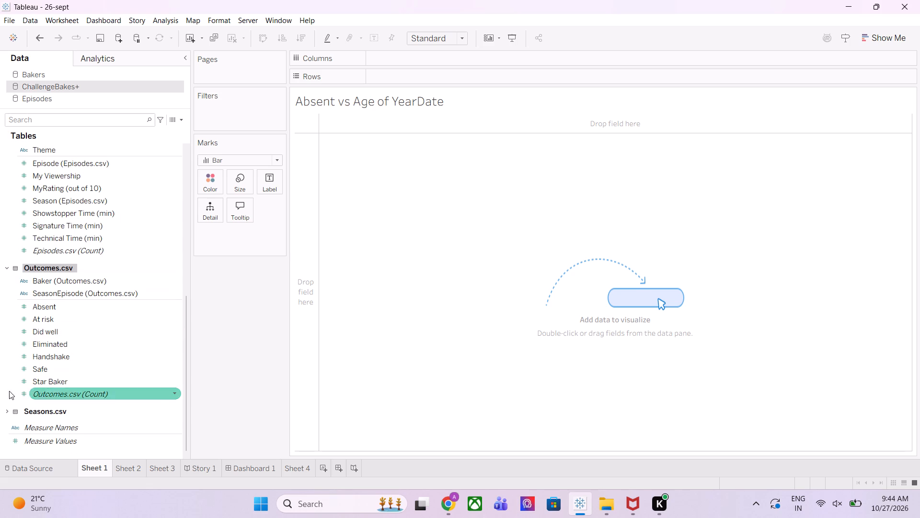
{"action": "left_click", "coordinate": [9, 269]}
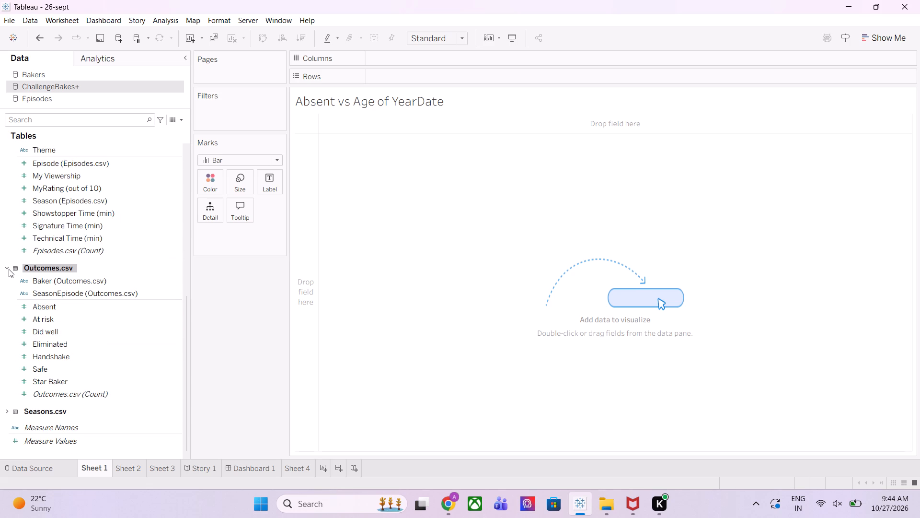
{"action": "scroll", "coordinate": [12, 205], "scroll_direction": "up", "scroll_amount": 7}
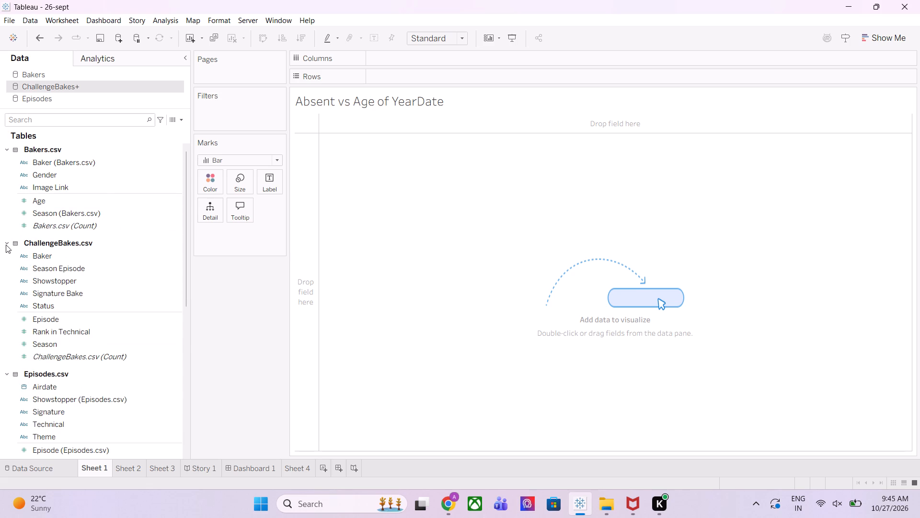
{"action": "left_click", "coordinate": [6, 245]}
{"action": "left_click", "coordinate": [9, 148]}
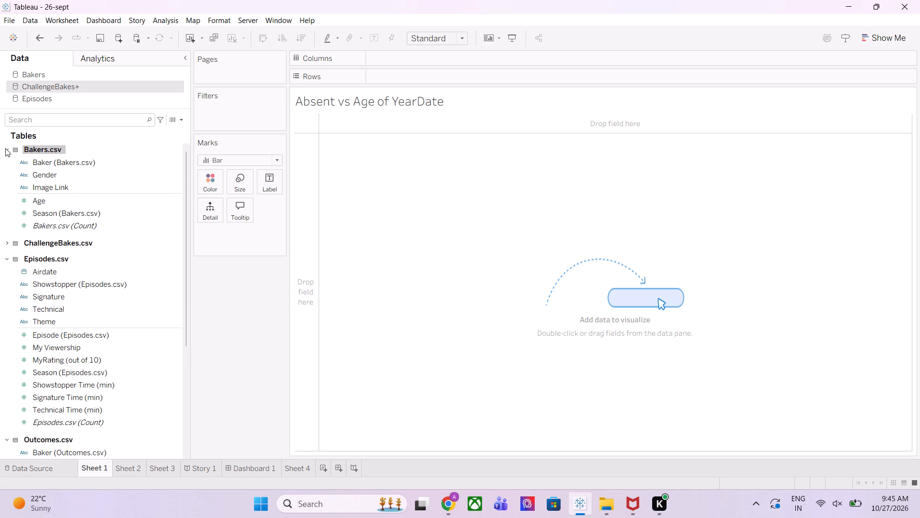
{"action": "left_click", "coordinate": [5, 148]}
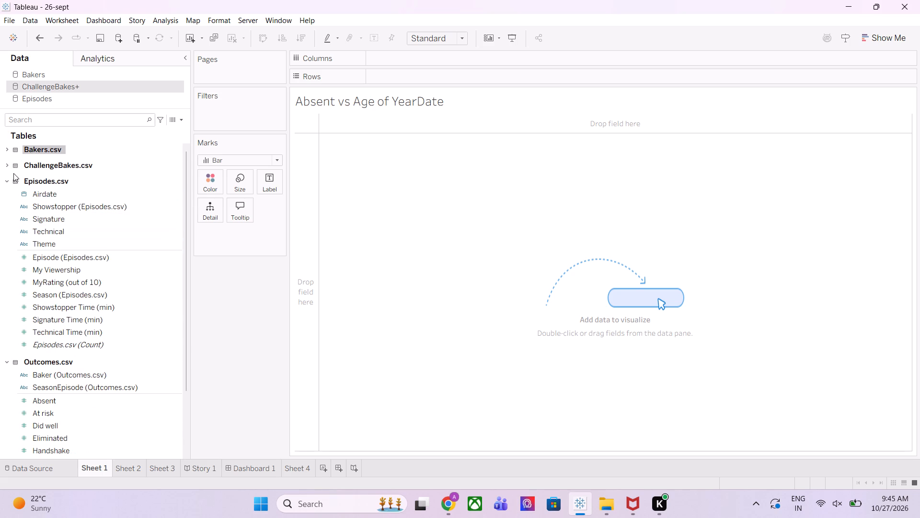
{"action": "left_click", "coordinate": [7, 179]}
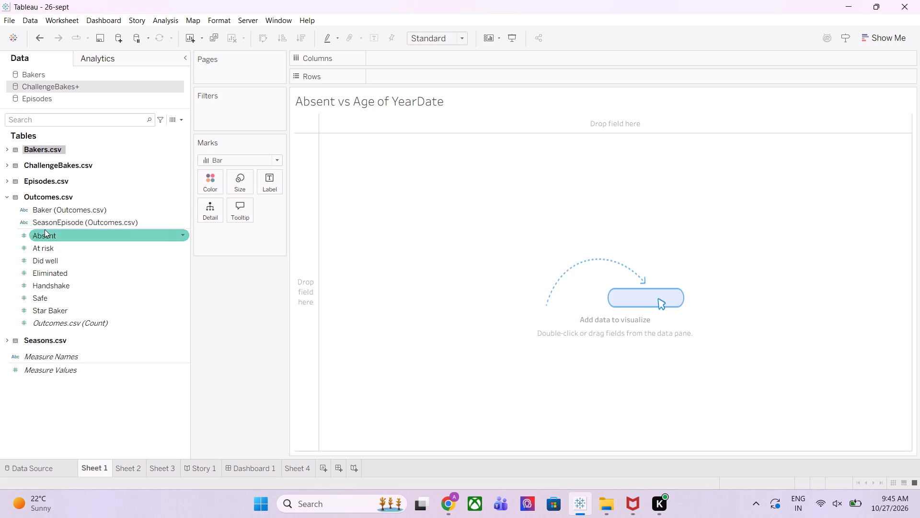
Add SeasonEpisode from Outcomes.csv to the rows of Sheet 1 and look through its values.
{"action": "double_click", "coordinate": [54, 218]}
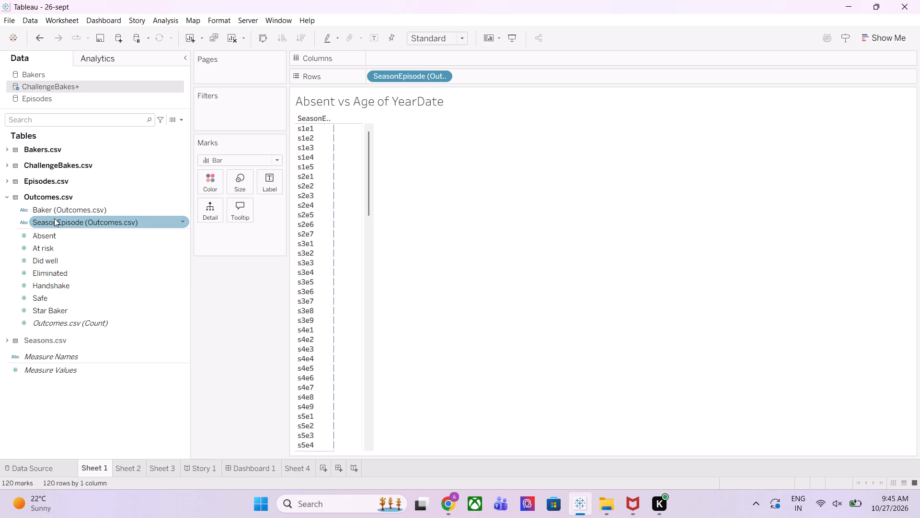
{"action": "scroll", "coordinate": [359, 184], "scroll_direction": "down", "scroll_amount": 8}
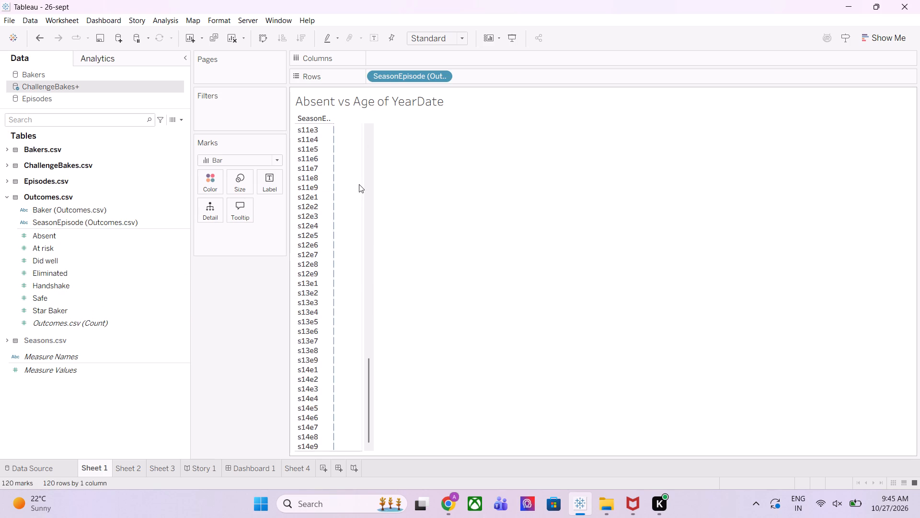
{"action": "scroll", "coordinate": [359, 184], "scroll_direction": "down", "scroll_amount": 4}
{"action": "scroll", "coordinate": [359, 184], "scroll_direction": "up", "scroll_amount": 13}
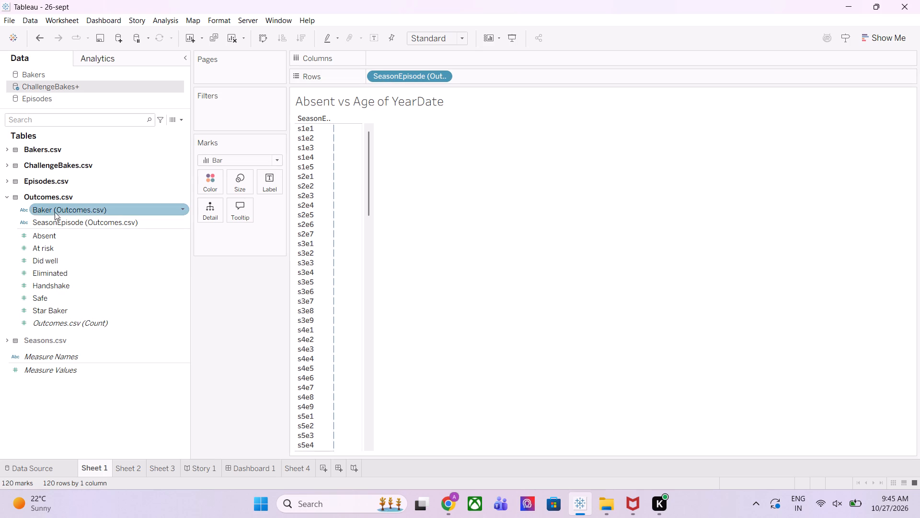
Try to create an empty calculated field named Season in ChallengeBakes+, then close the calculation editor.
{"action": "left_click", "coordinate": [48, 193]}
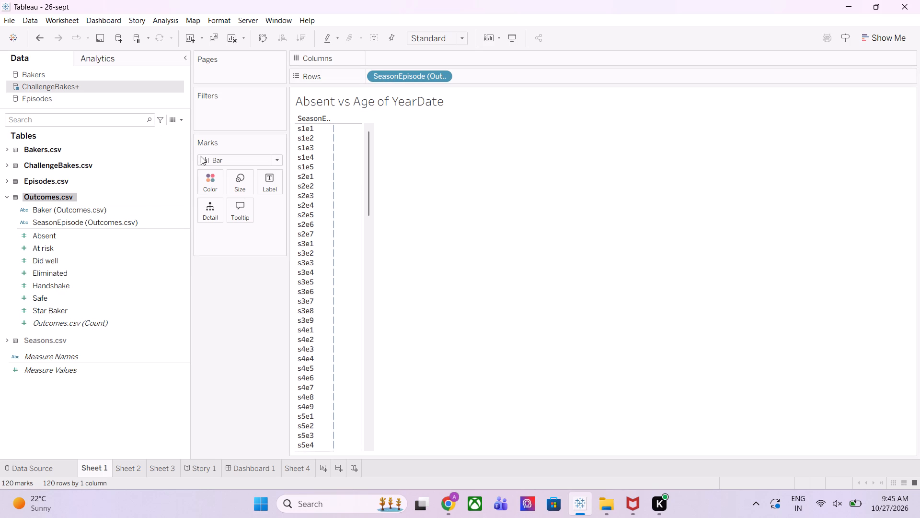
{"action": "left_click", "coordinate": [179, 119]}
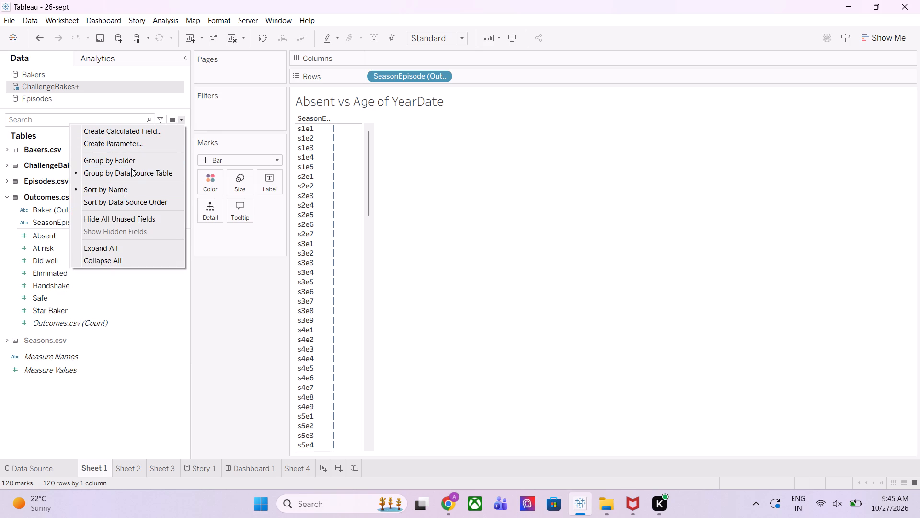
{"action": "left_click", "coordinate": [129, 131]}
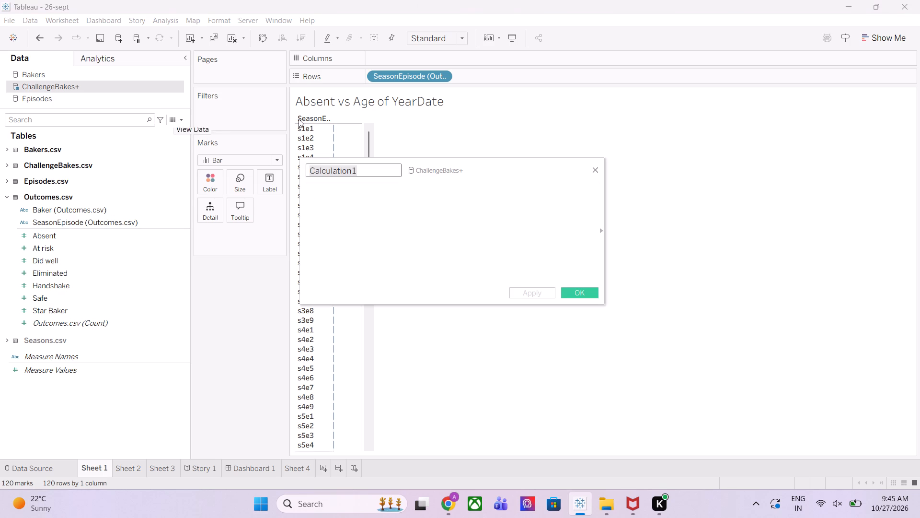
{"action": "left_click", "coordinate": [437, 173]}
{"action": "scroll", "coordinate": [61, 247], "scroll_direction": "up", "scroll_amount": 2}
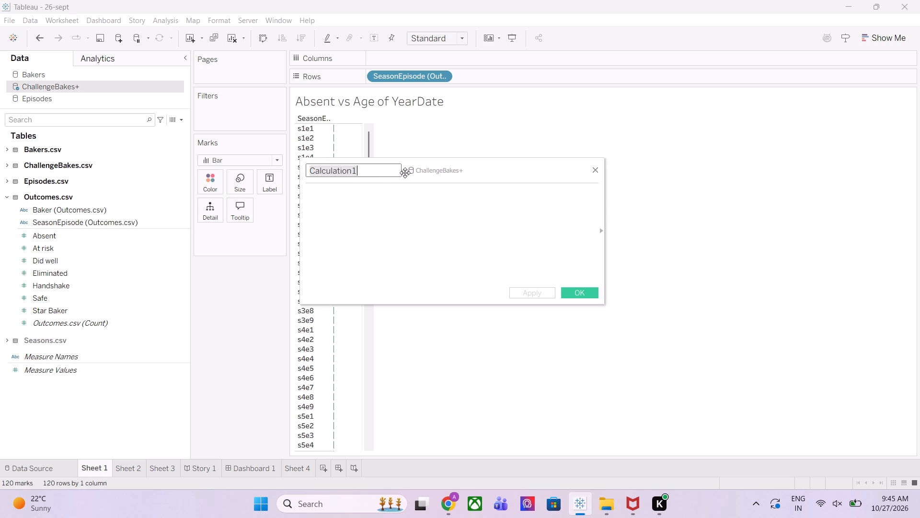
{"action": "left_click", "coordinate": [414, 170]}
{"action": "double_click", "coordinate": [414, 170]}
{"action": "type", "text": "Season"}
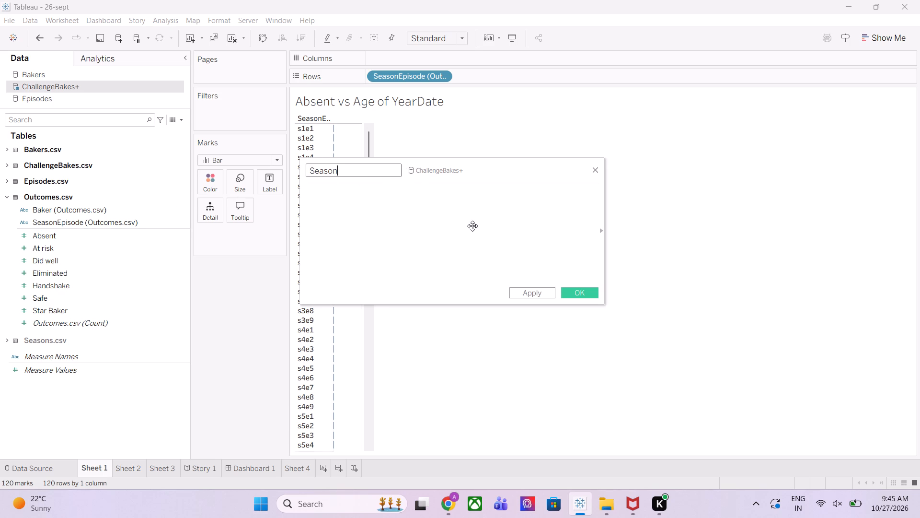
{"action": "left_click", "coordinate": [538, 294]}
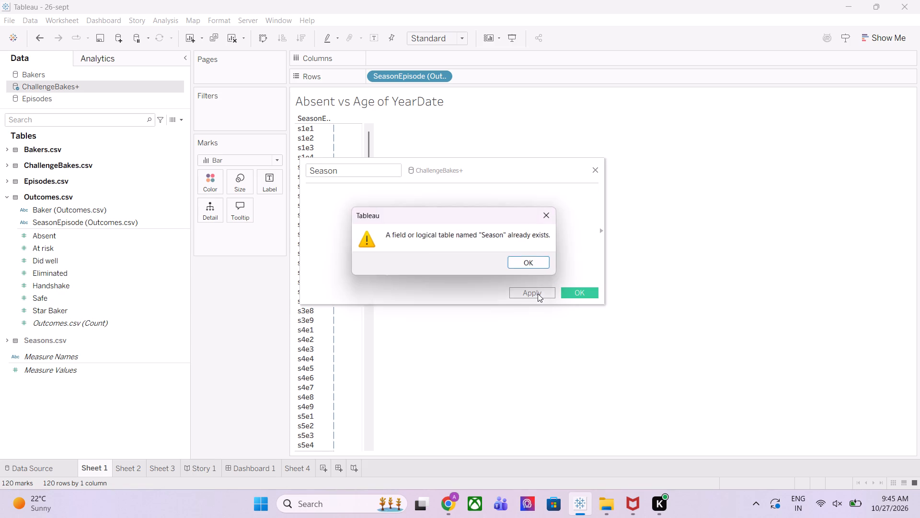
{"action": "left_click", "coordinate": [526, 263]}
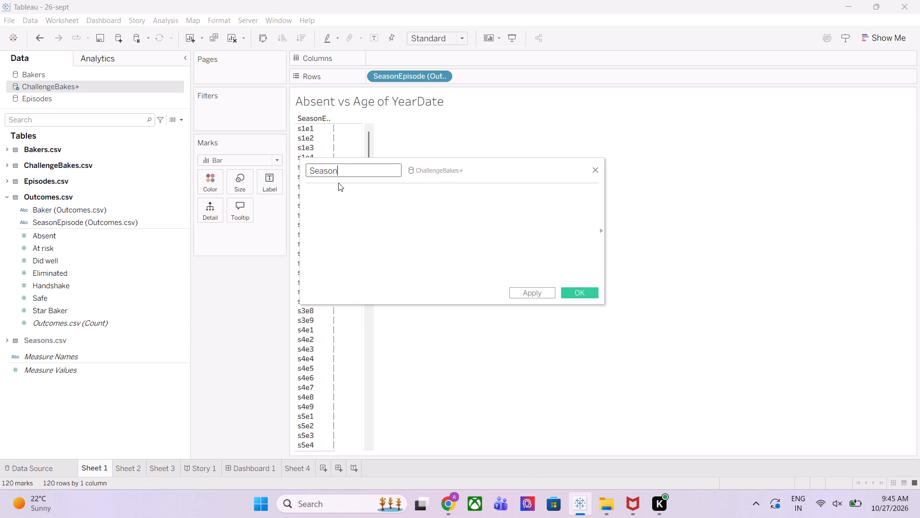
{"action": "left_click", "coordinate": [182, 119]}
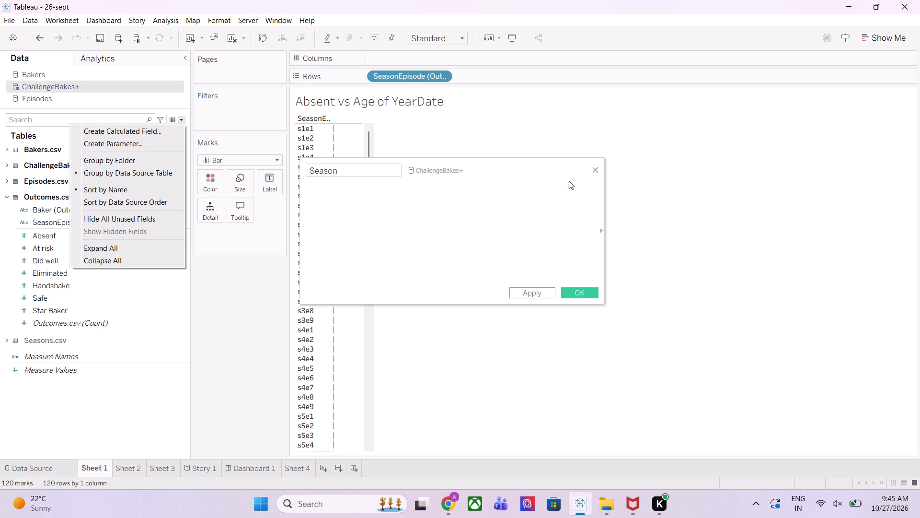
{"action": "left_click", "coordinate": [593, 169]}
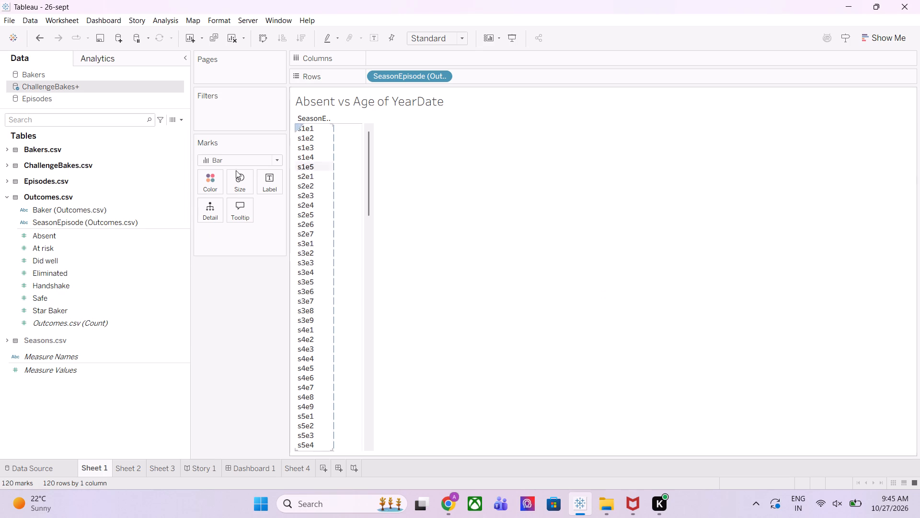
Check the Outcomes.csv data and table relationships on the data source page, then review the SeasonEpisode values on Sheet 1.
{"action": "left_click", "coordinate": [34, 467]}
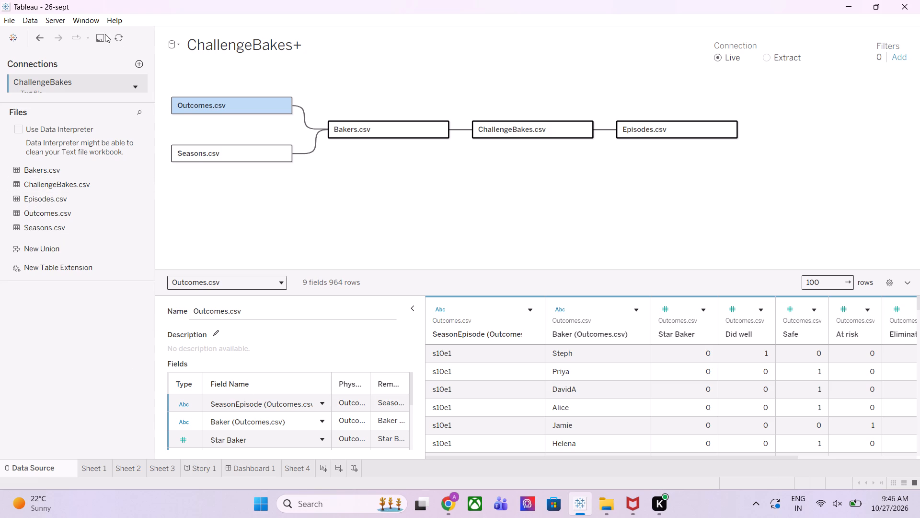
{"action": "left_click", "coordinate": [89, 467]}
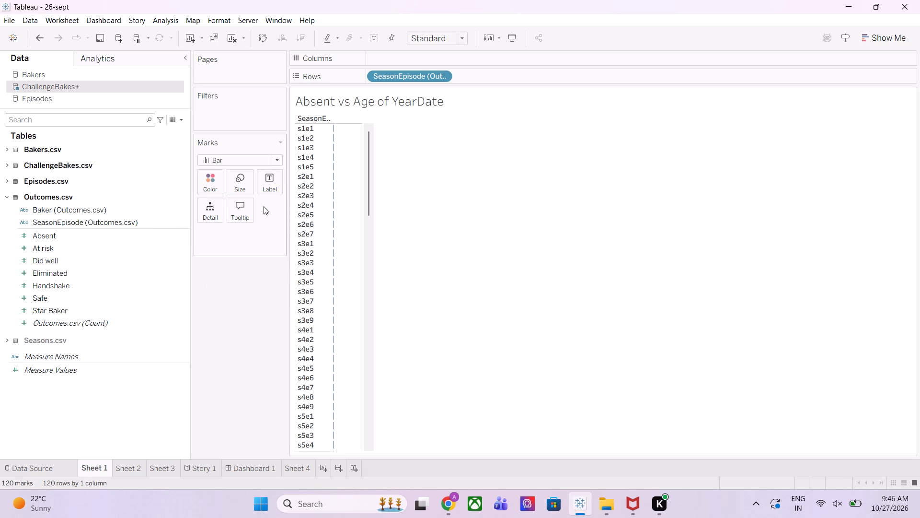
{"action": "scroll", "coordinate": [325, 209], "scroll_direction": "down", "scroll_amount": 5}
{"action": "scroll", "coordinate": [325, 209], "scroll_direction": "up", "scroll_amount": 9}
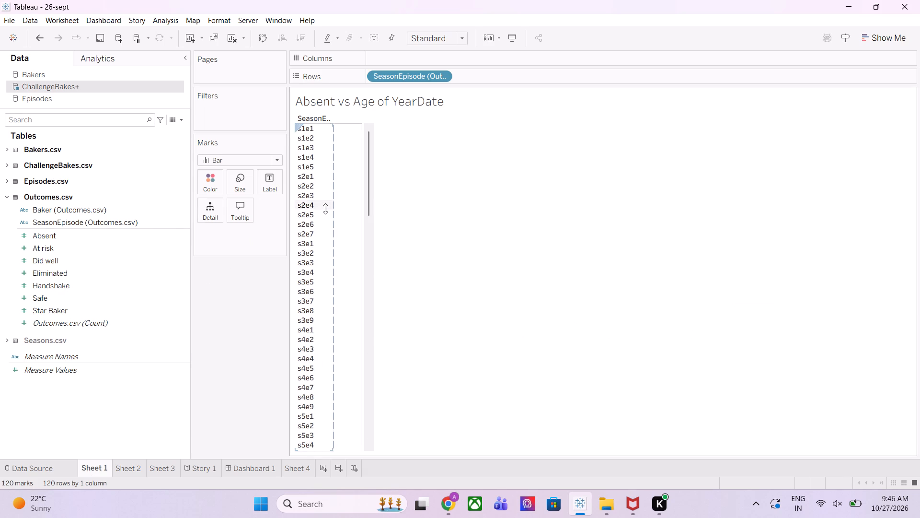
{"action": "scroll", "coordinate": [325, 209], "scroll_direction": "up", "scroll_amount": 3}
{"action": "left_click_drag", "start_coordinate": [287, 114], "coordinate": [342, 109]}
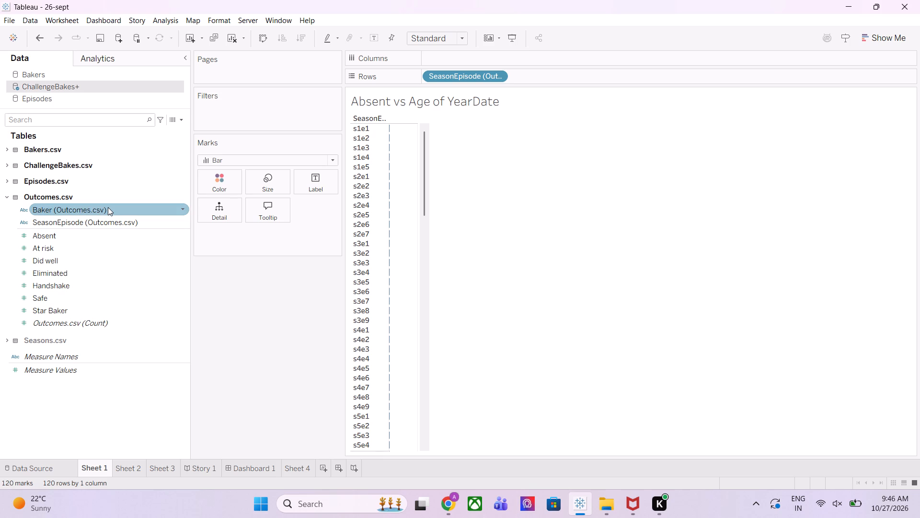
{"action": "left_click", "coordinate": [43, 194]}
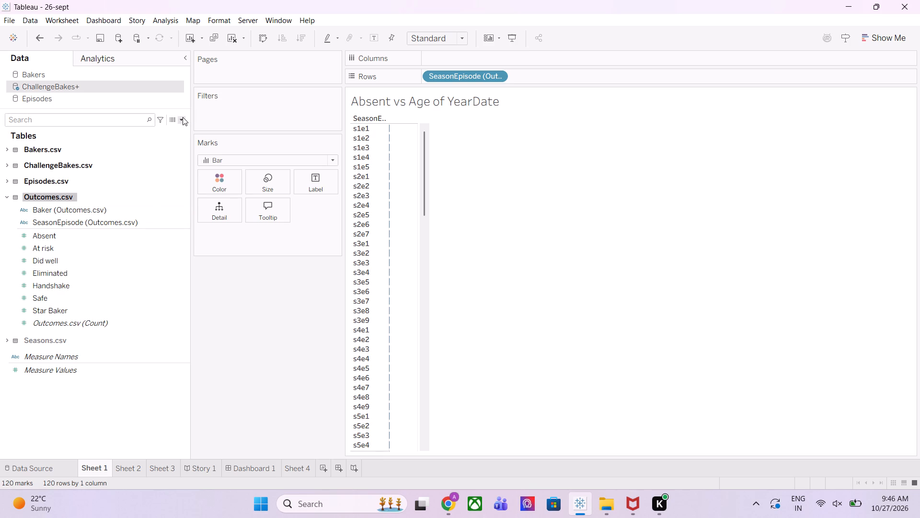
{"action": "key", "text": "Print"}
{"action": "left_click_drag", "start_coordinate": [5, 1], "coordinate": [772, 473]}
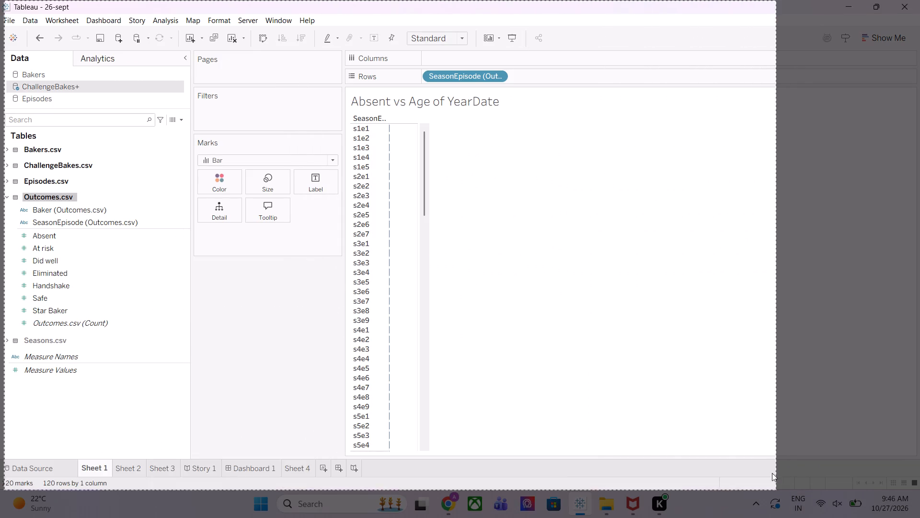
{"action": "left_click_drag", "start_coordinate": [772, 473], "coordinate": [839, 506]}
{"action": "key", "text": "ctrl+c"}
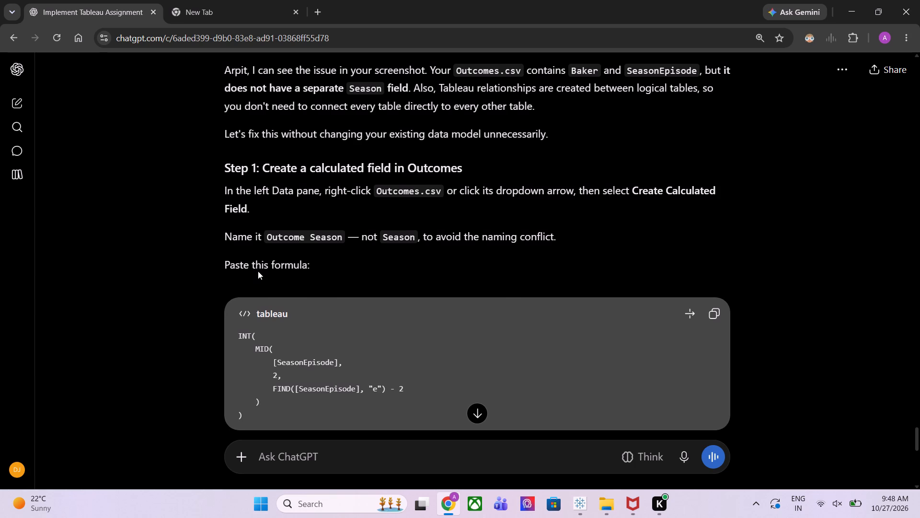
{"action": "scroll", "coordinate": [258, 271], "scroll_direction": "down", "scroll_amount": 5}
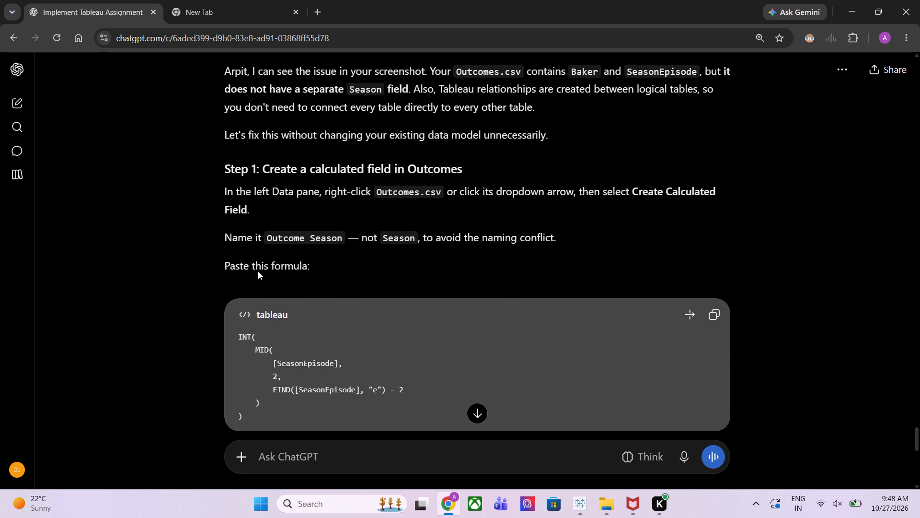
{"action": "scroll", "coordinate": [258, 271], "scroll_direction": "down", "scroll_amount": 3}
{"action": "scroll", "coordinate": [255, 218], "scroll_direction": "down", "scroll_amount": 1}
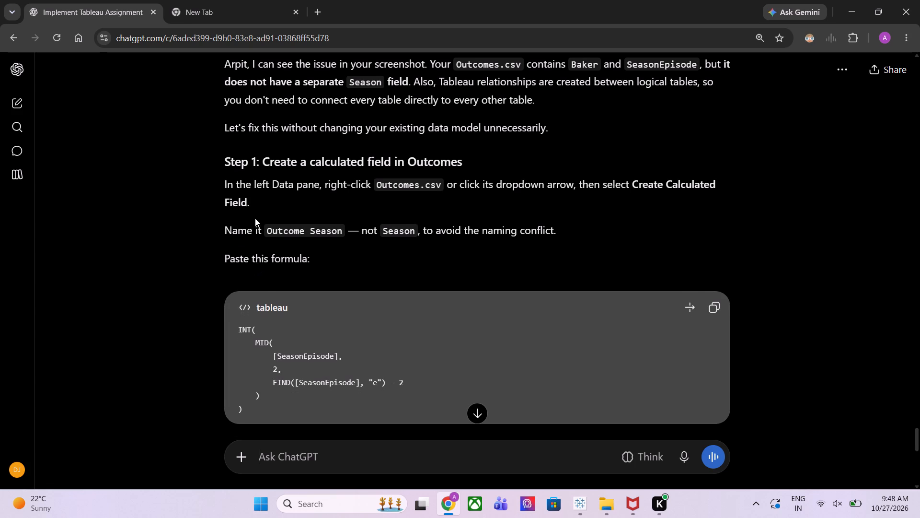
{"action": "scroll", "coordinate": [255, 218], "scroll_direction": "down", "scroll_amount": 1}
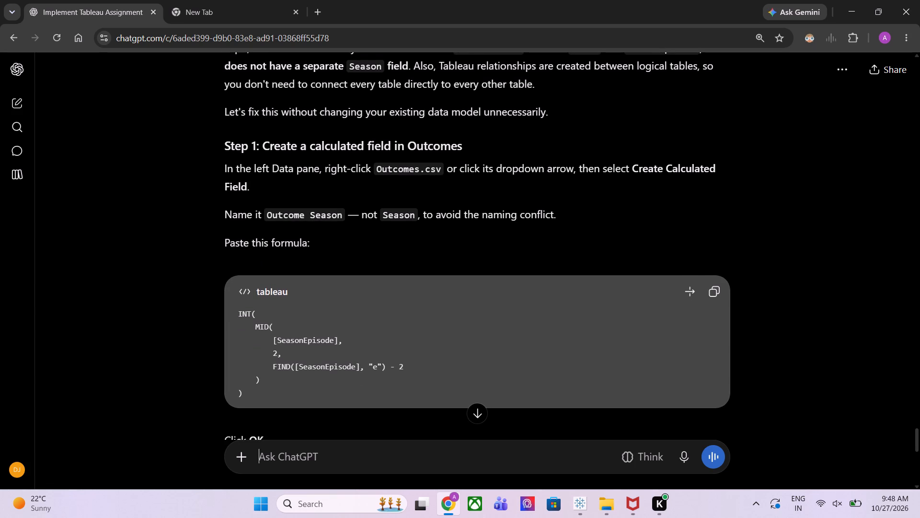
{"action": "scroll", "coordinate": [608, 165], "scroll_direction": "down", "scroll_amount": 1}
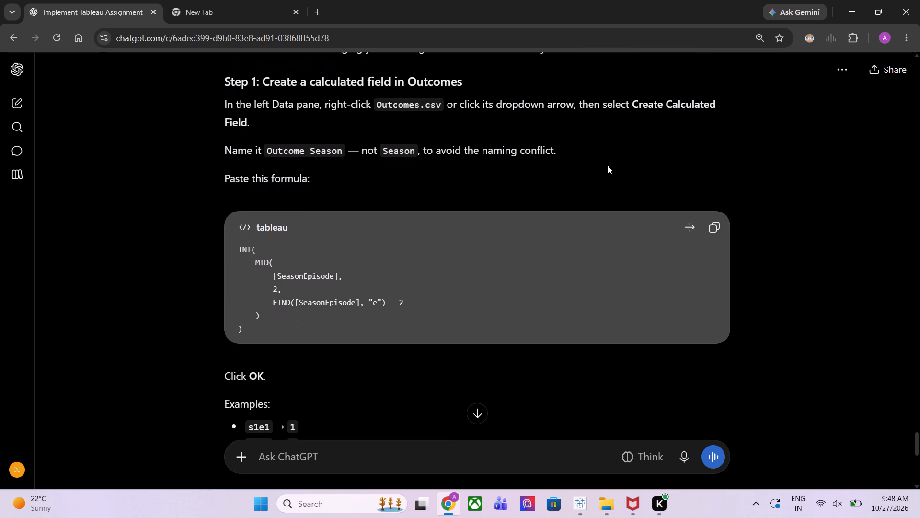
{"action": "scroll", "coordinate": [608, 165], "scroll_direction": "down", "scroll_amount": 1}
{"action": "scroll", "coordinate": [346, 146], "scroll_direction": "down", "scroll_amount": 1}
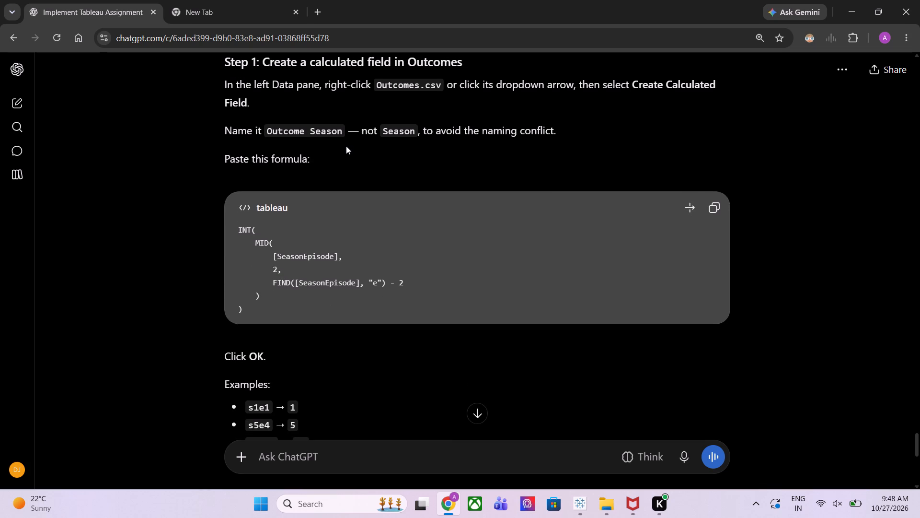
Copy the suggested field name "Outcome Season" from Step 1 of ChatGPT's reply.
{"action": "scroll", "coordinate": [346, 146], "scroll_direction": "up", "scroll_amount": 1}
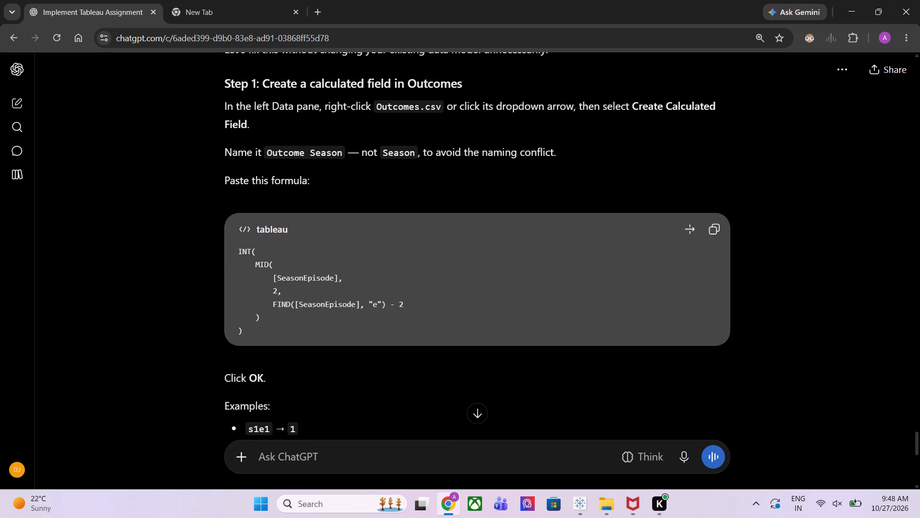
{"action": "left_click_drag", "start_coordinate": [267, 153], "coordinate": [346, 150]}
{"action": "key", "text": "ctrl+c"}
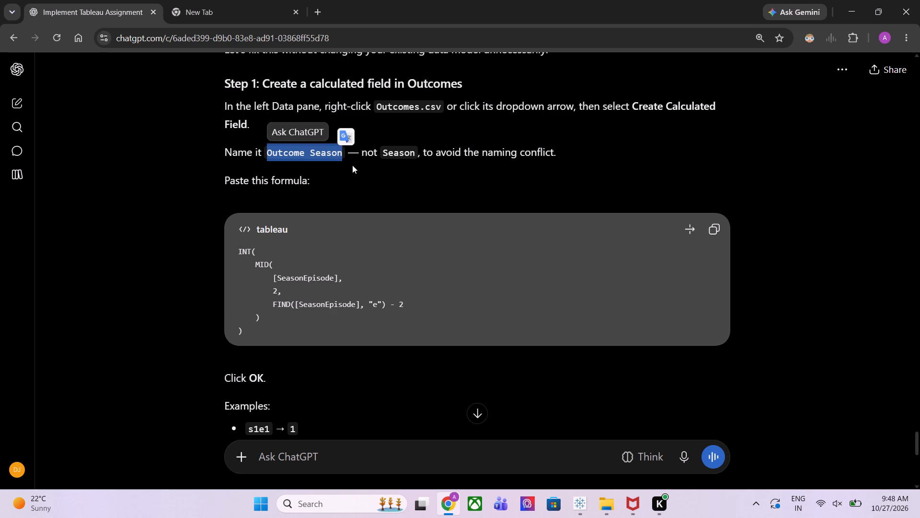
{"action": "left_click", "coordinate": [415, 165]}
Read ChatGPT's instructions for correcting the Outcomes–Bakers relationship and its note on relationships across all tables, then review Step 1 again.
{"action": "scroll", "coordinate": [415, 165], "scroll_direction": "down", "scroll_amount": 1}
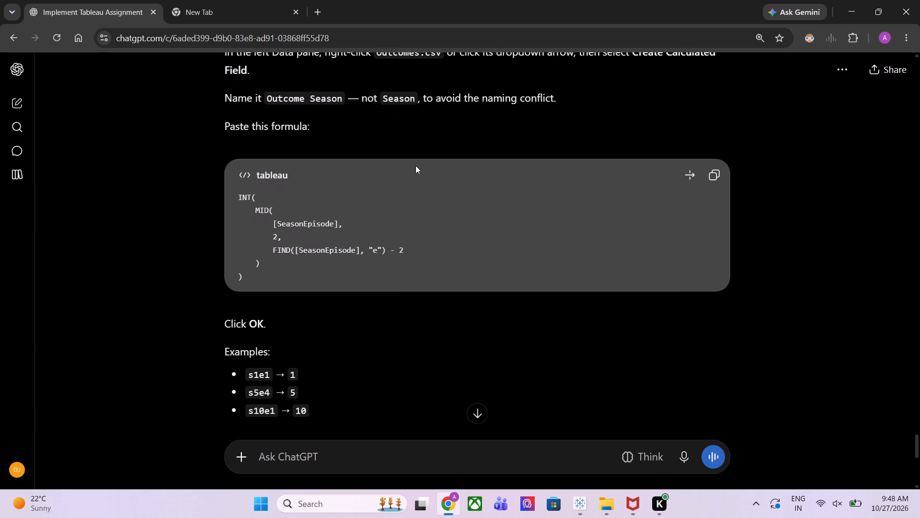
{"action": "scroll", "coordinate": [415, 165], "scroll_direction": "down", "scroll_amount": 2}
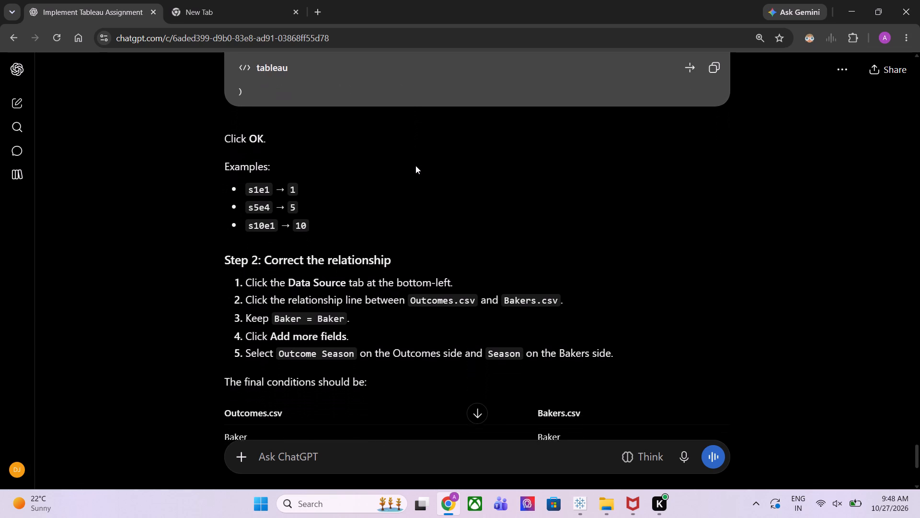
{"action": "scroll", "coordinate": [415, 165], "scroll_direction": "down", "scroll_amount": 2}
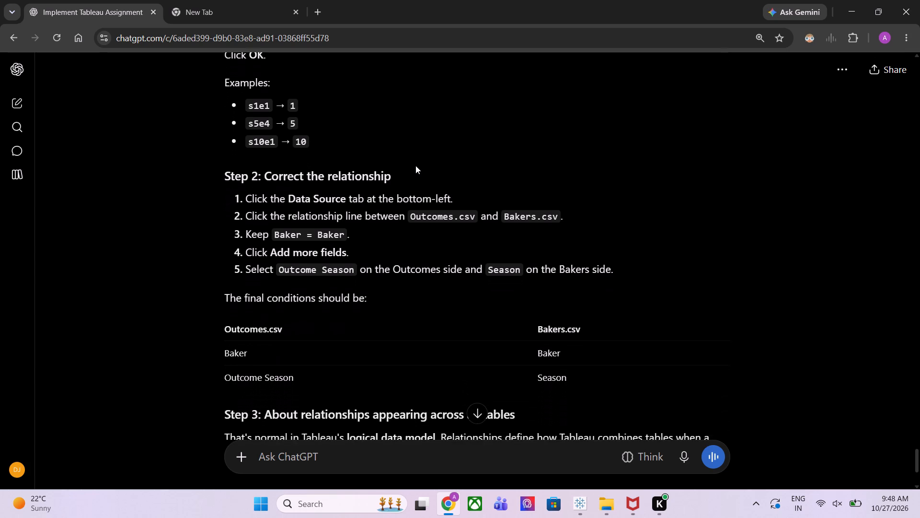
{"action": "scroll", "coordinate": [415, 165], "scroll_direction": "down", "scroll_amount": 1}
{"action": "scroll", "coordinate": [415, 165], "scroll_direction": "left", "scroll_amount": 1}
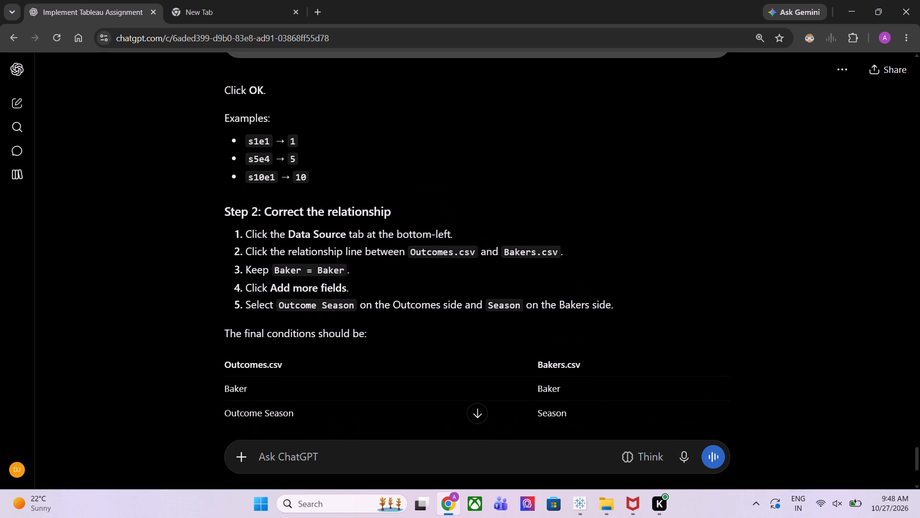
{"action": "scroll", "coordinate": [415, 165], "scroll_direction": "left", "scroll_amount": 1}
{"action": "scroll", "coordinate": [415, 165], "scroll_direction": "down", "scroll_amount": 1}
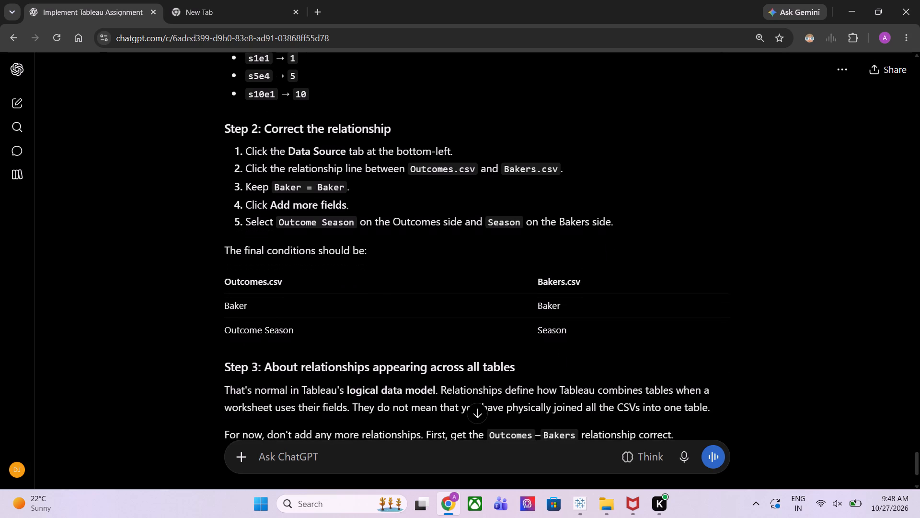
{"action": "scroll", "coordinate": [415, 165], "scroll_direction": "down", "scroll_amount": 1}
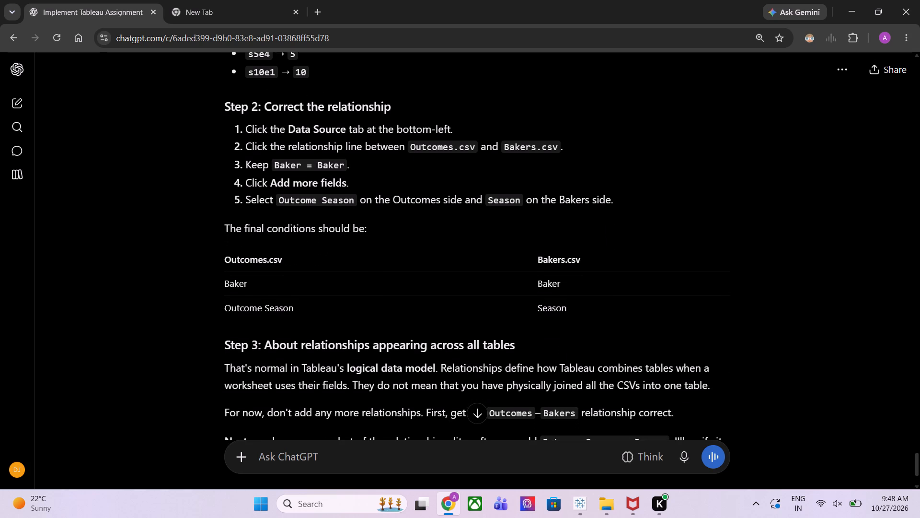
{"action": "scroll", "coordinate": [354, 161], "scroll_direction": "up", "scroll_amount": 1}
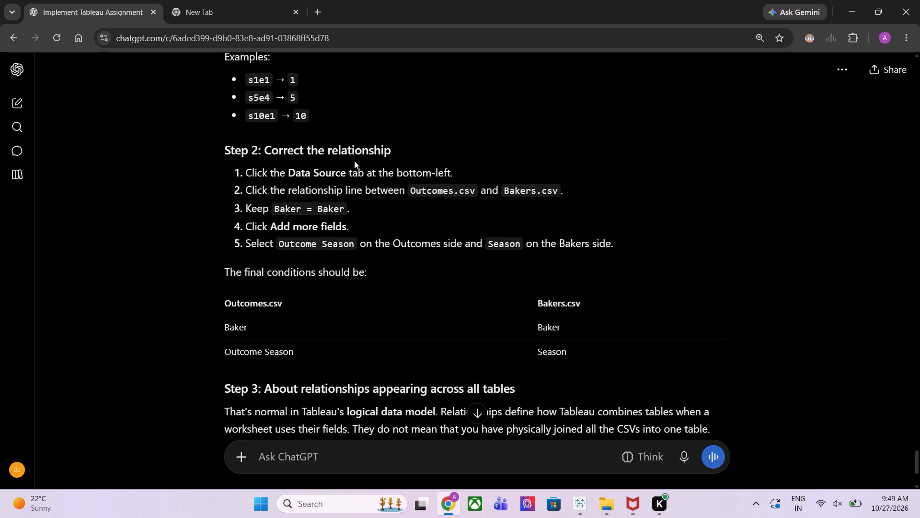
{"action": "scroll", "coordinate": [354, 161], "scroll_direction": "up", "scroll_amount": 4}
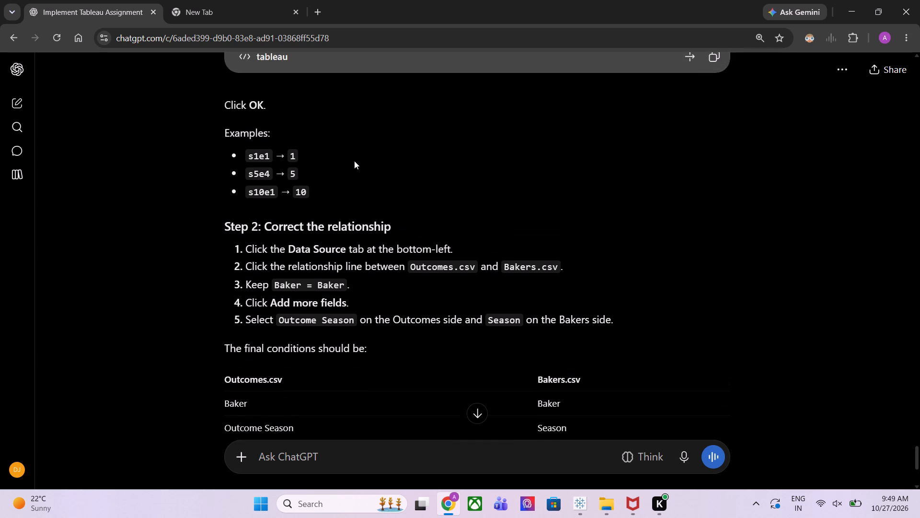
{"action": "scroll", "coordinate": [354, 161], "scroll_direction": "left", "scroll_amount": 1}
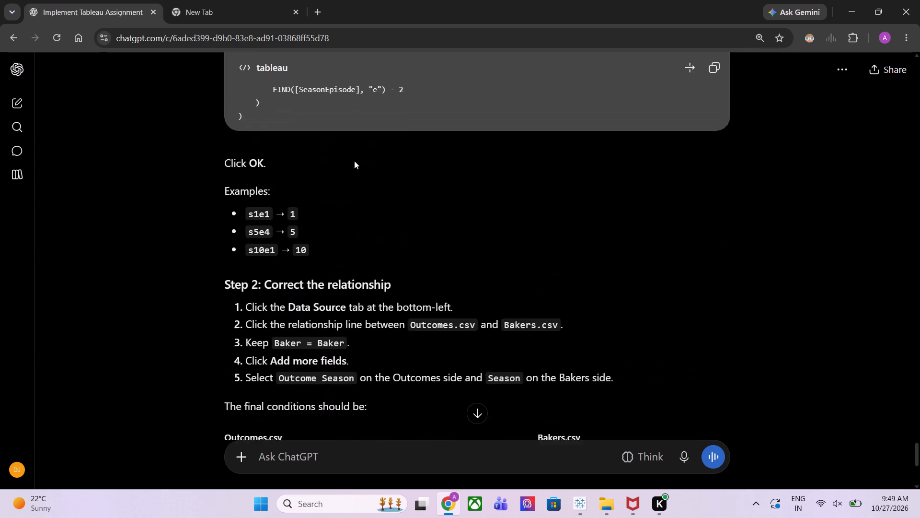
{"action": "scroll", "coordinate": [354, 161], "scroll_direction": "up", "scroll_amount": 2}
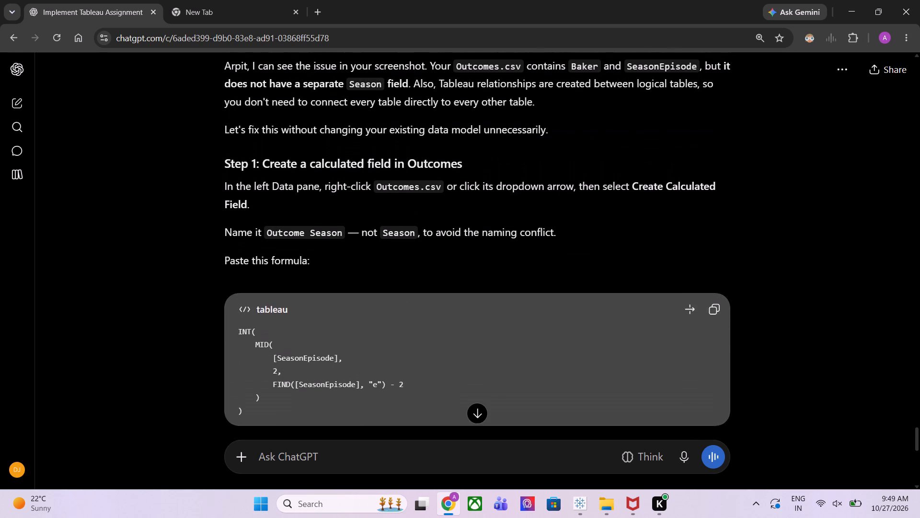
{"action": "scroll", "coordinate": [354, 161], "scroll_direction": "up", "scroll_amount": 2}
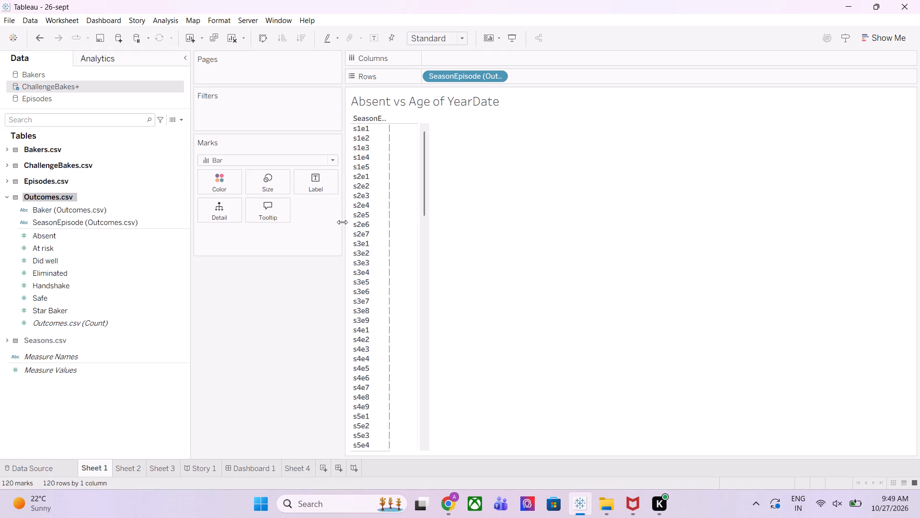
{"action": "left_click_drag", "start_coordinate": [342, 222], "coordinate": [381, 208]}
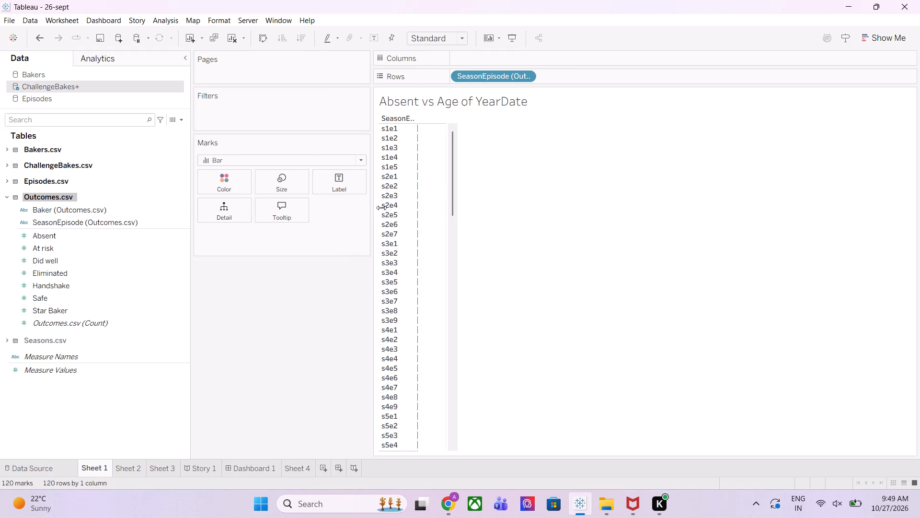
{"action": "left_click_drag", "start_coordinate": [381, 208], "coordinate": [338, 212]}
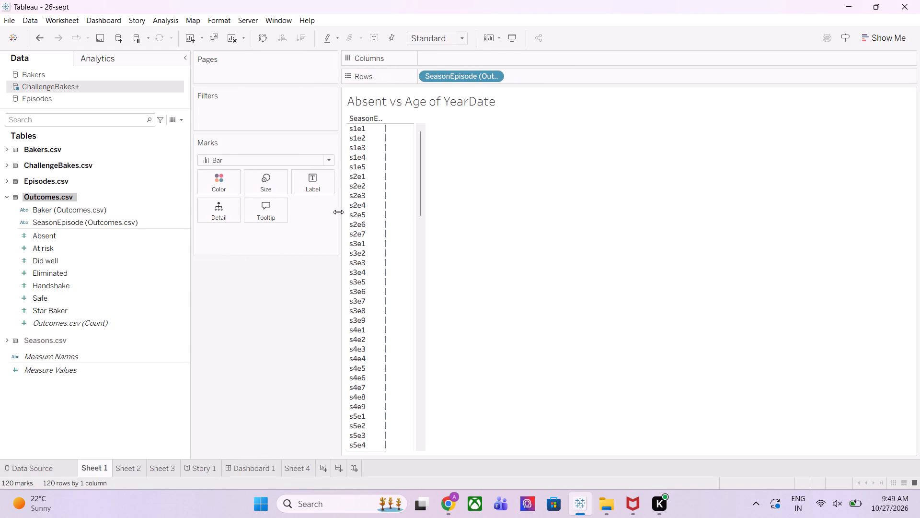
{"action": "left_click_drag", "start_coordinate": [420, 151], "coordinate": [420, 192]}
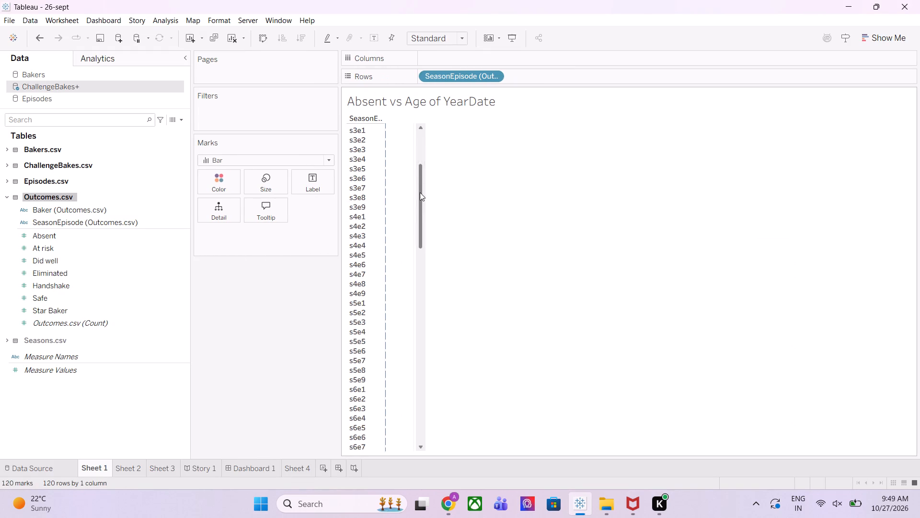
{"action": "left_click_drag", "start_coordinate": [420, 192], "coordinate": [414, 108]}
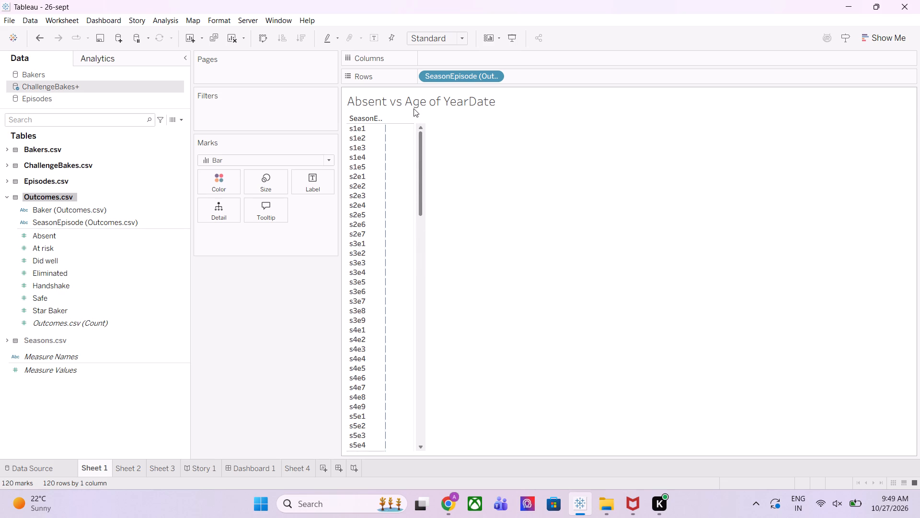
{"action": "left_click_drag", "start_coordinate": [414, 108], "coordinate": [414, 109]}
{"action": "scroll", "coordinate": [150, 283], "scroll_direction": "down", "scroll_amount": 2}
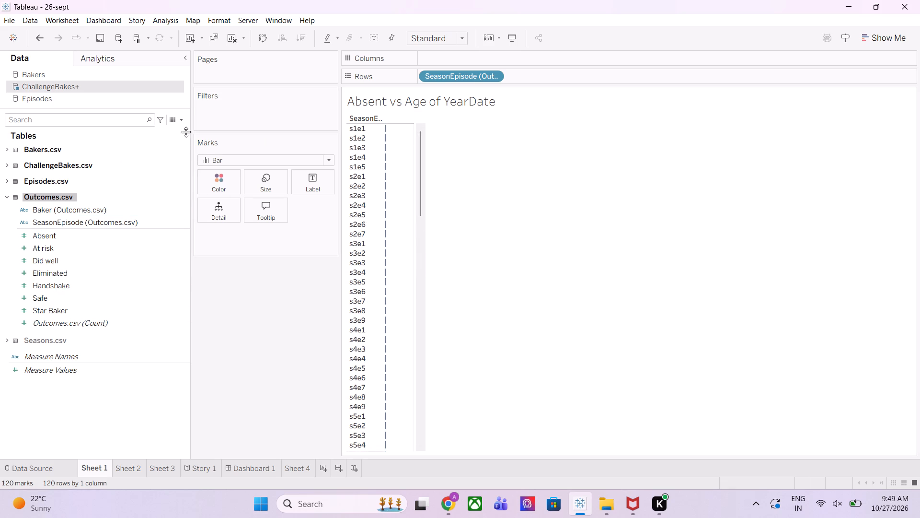
In Tableau, start a new calculated field in the ChallengeBakes+ data source and name it "Outcome Season".
{"action": "left_click", "coordinate": [181, 119]}
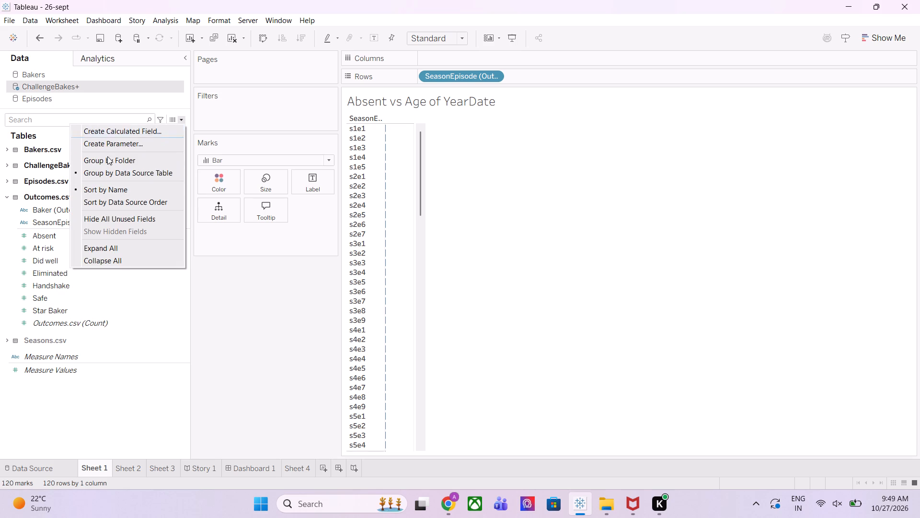
{"action": "left_click", "coordinate": [227, 327]}
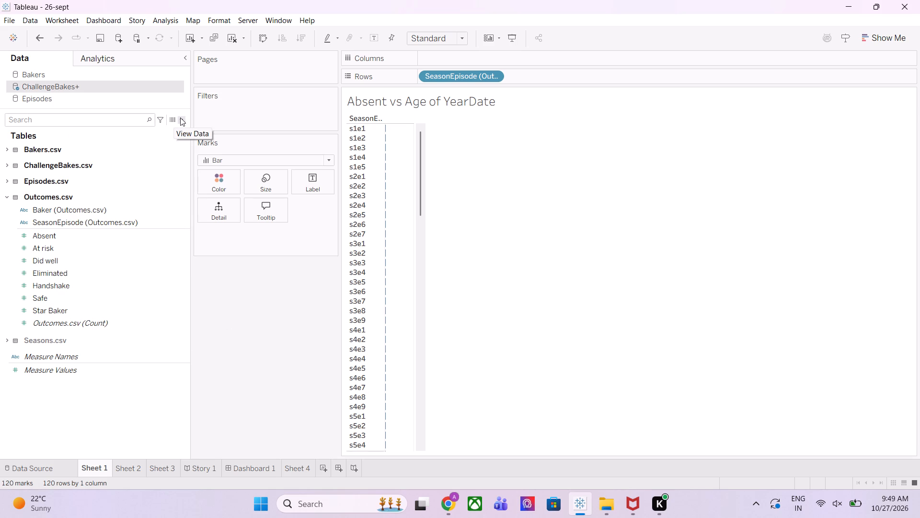
{"action": "left_click", "coordinate": [180, 118]}
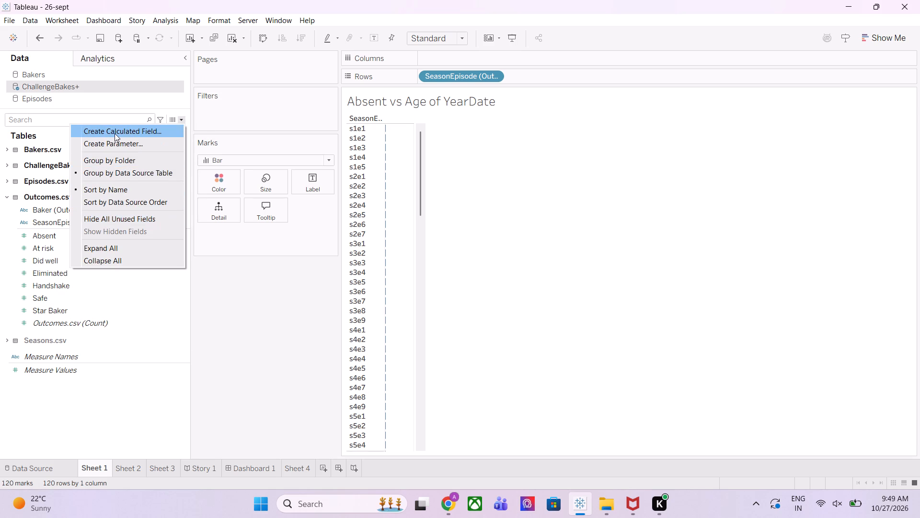
{"action": "left_click", "coordinate": [115, 133]}
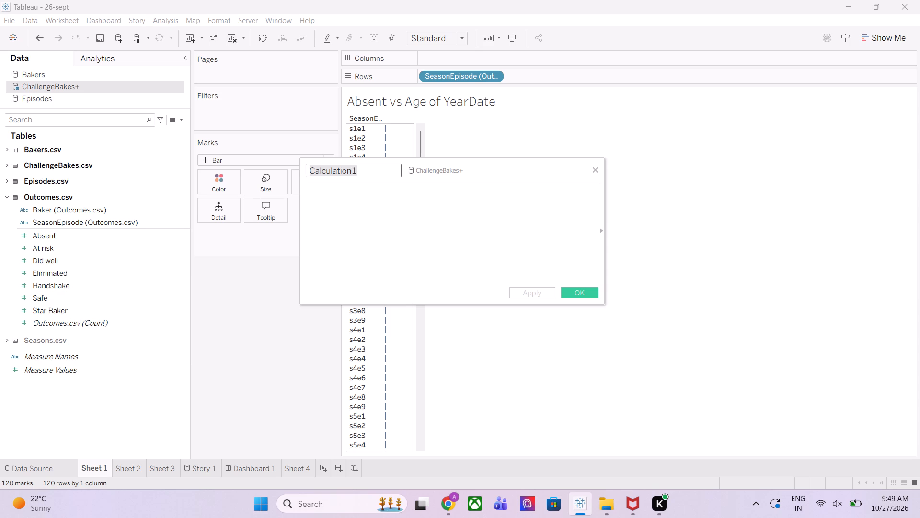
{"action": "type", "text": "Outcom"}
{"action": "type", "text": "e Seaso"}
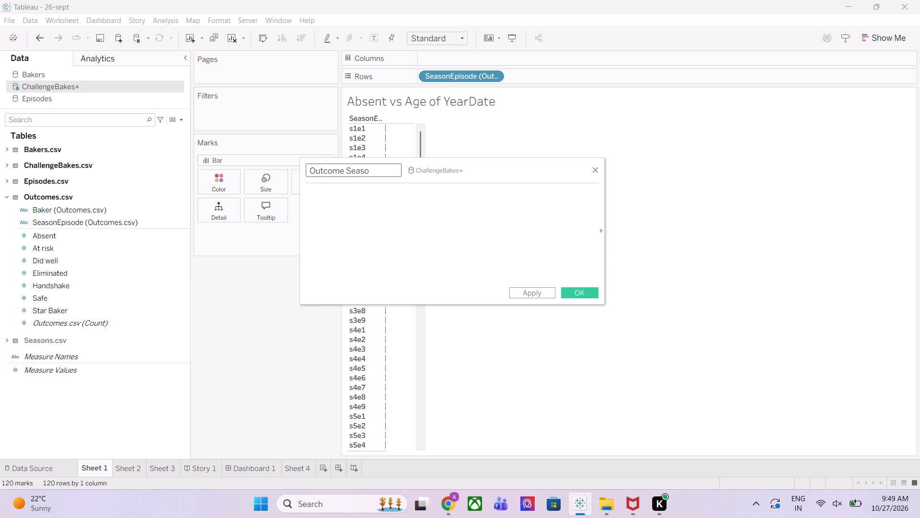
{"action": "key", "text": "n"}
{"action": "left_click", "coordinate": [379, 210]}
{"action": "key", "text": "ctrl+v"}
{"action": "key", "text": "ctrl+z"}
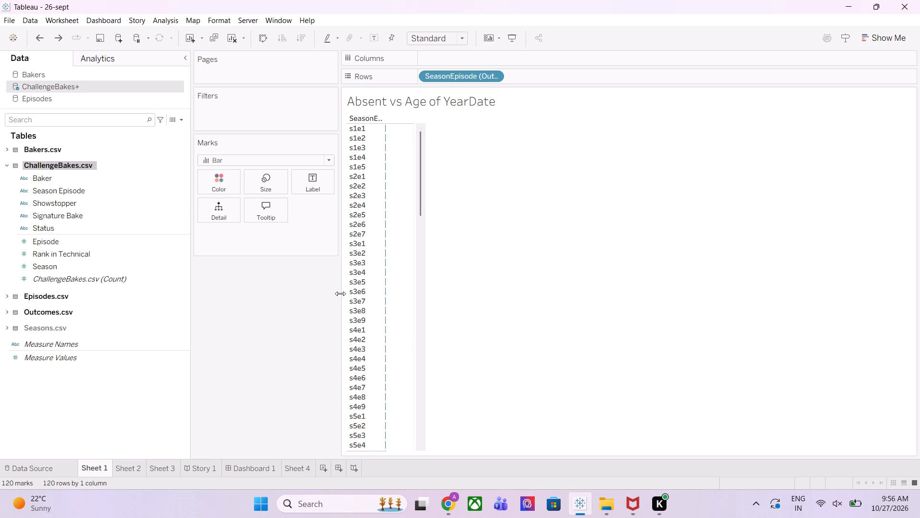
{"action": "left_click_drag", "start_coordinate": [340, 294], "coordinate": [379, 298]}
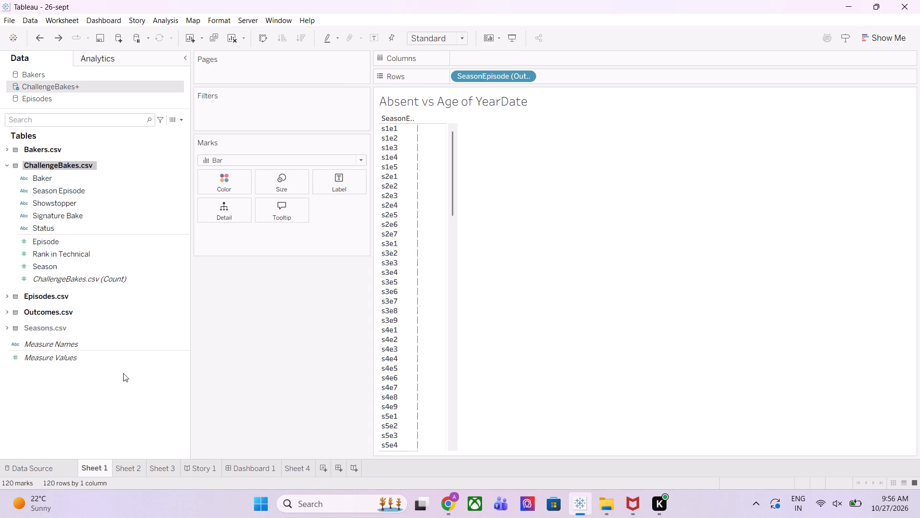
{"action": "left_click", "coordinate": [252, 467]}
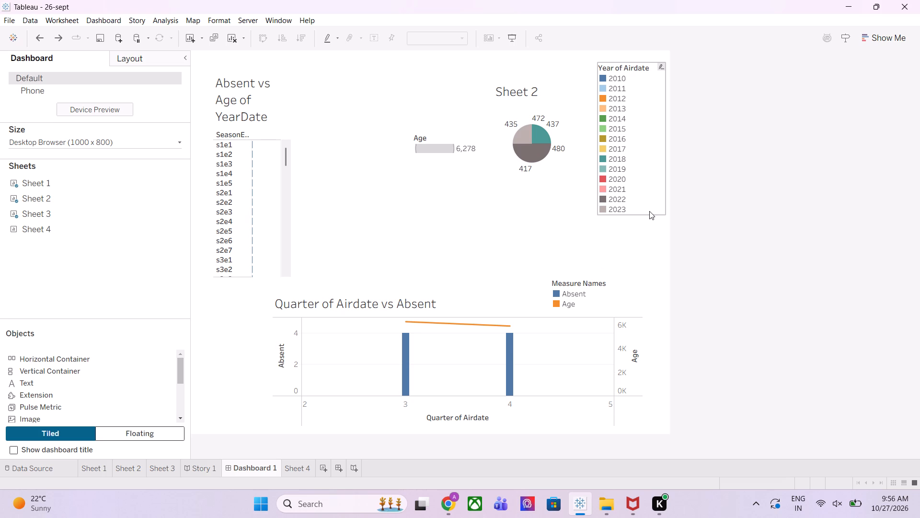
{"action": "key", "text": "Print"}
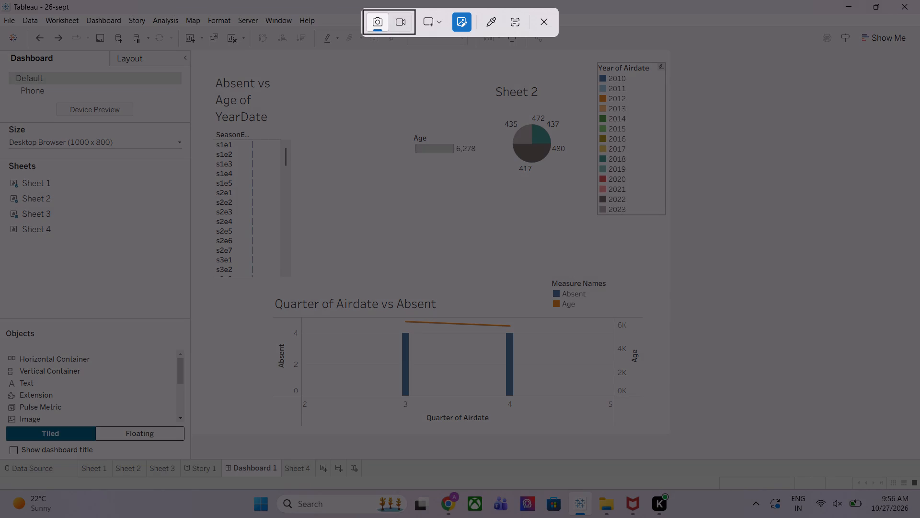
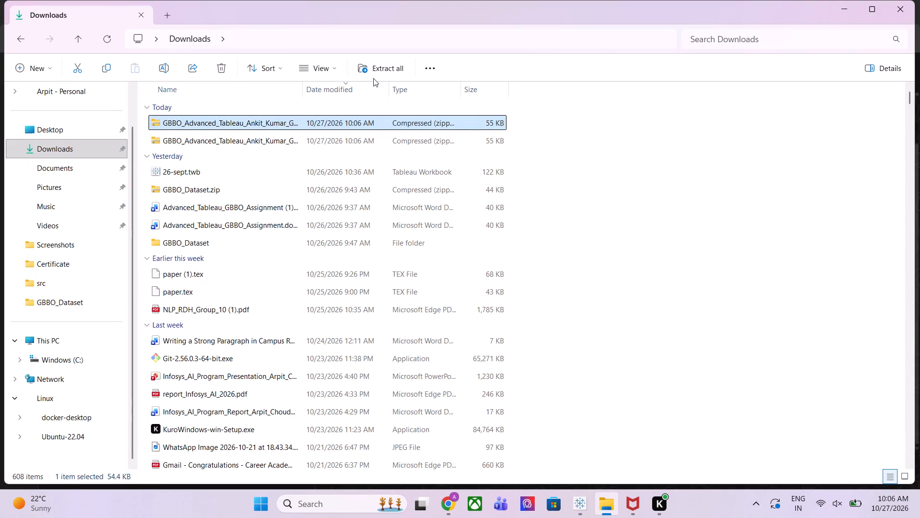
Extract the zipped GBBO_Advanced_Tableau package marked (1) into its default folder inside Downloads.
{"action": "left_click", "coordinate": [379, 69]}
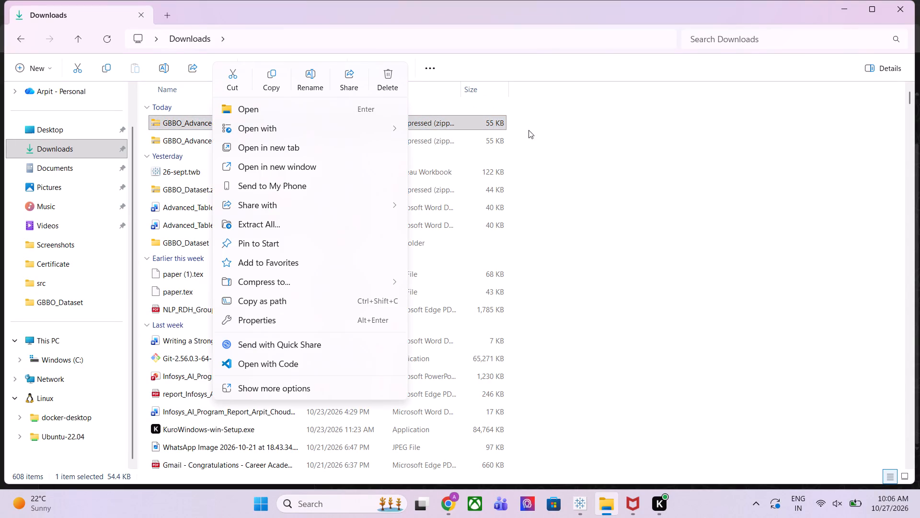
{"action": "left_click", "coordinate": [550, 129]}
{"action": "left_click", "coordinate": [324, 121]}
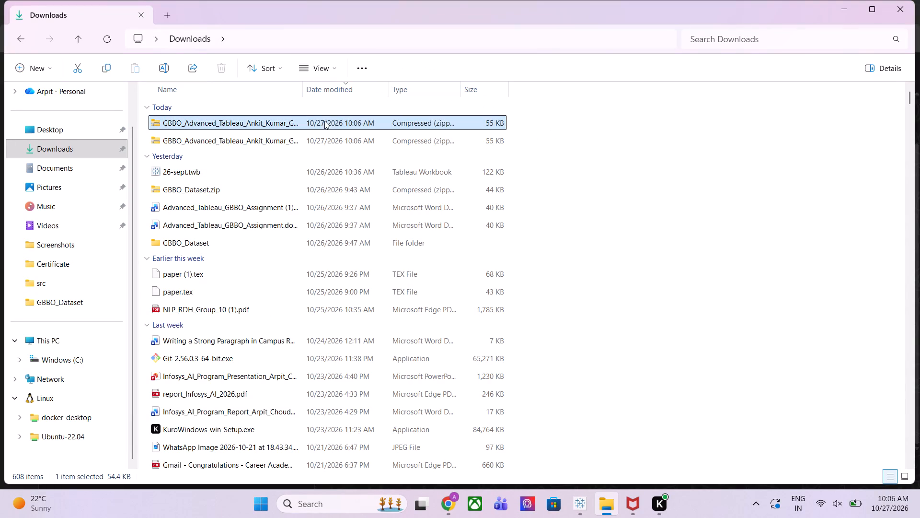
{"action": "left_click", "coordinate": [377, 65]}
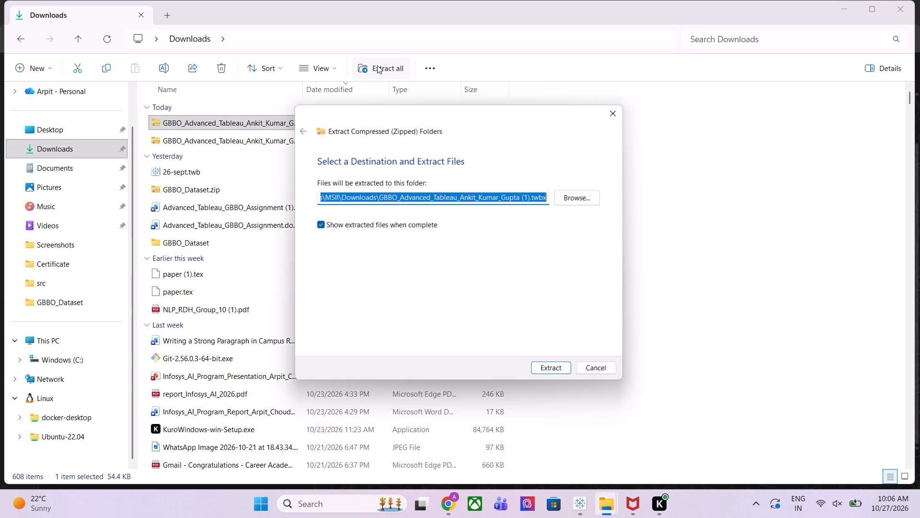
{"action": "left_click", "coordinate": [546, 372]}
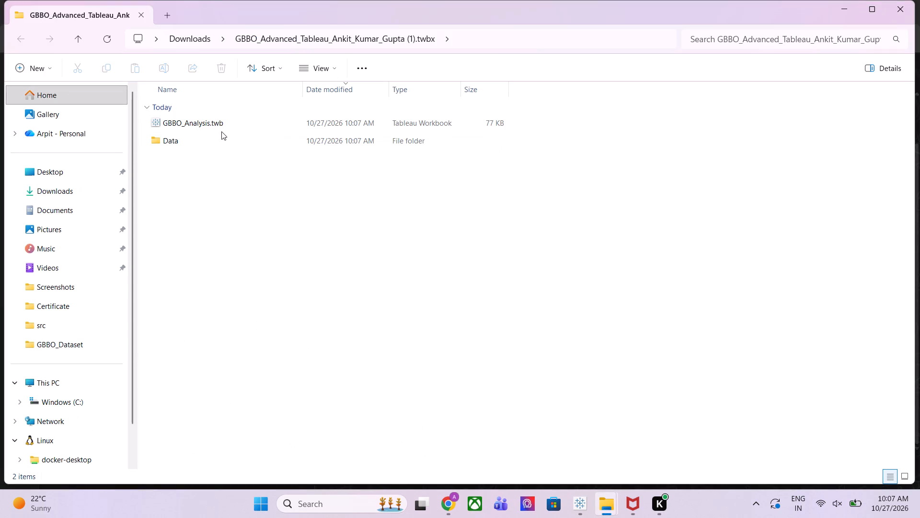
Try to open the extracted GBBO_Analysis.twb workbook in Tableau.
{"action": "triple_click", "coordinate": [202, 118]}
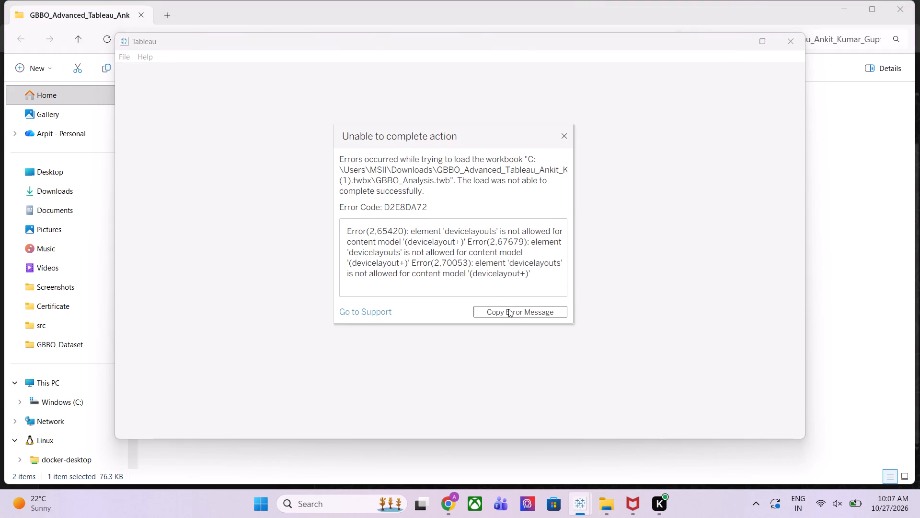
{"action": "left_click", "coordinate": [565, 135]}
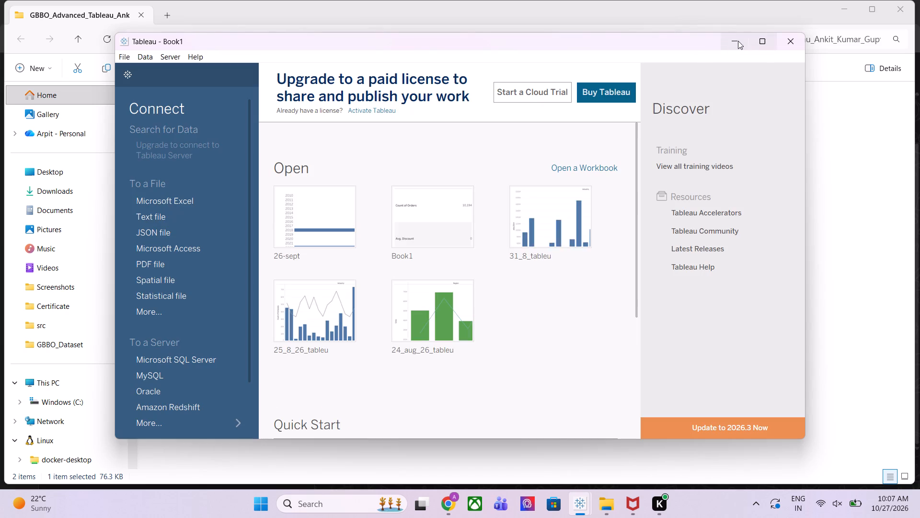
{"action": "left_click", "coordinate": [728, 42]}
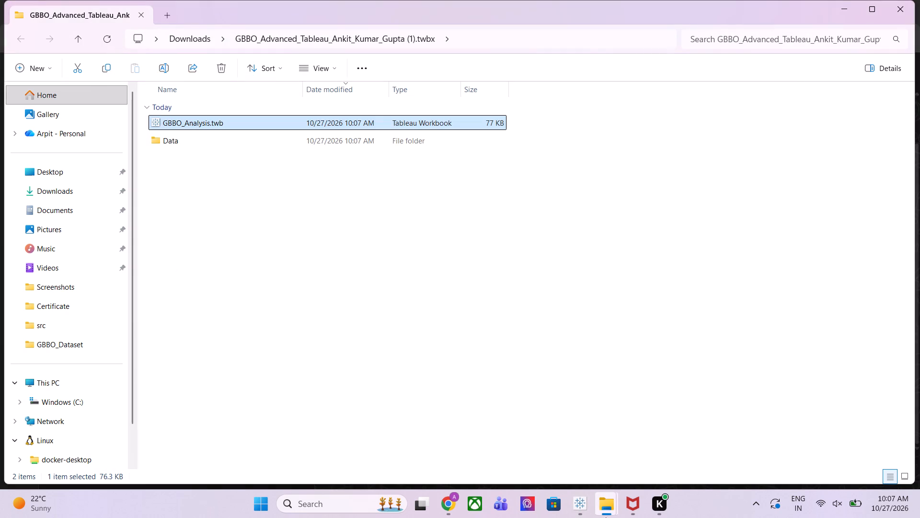
Switch to the 26-sept workbook in Tableau and open the options for the SeasonEpisode field on Sheet 1's Rows.
{"action": "left_click", "coordinate": [581, 505]}
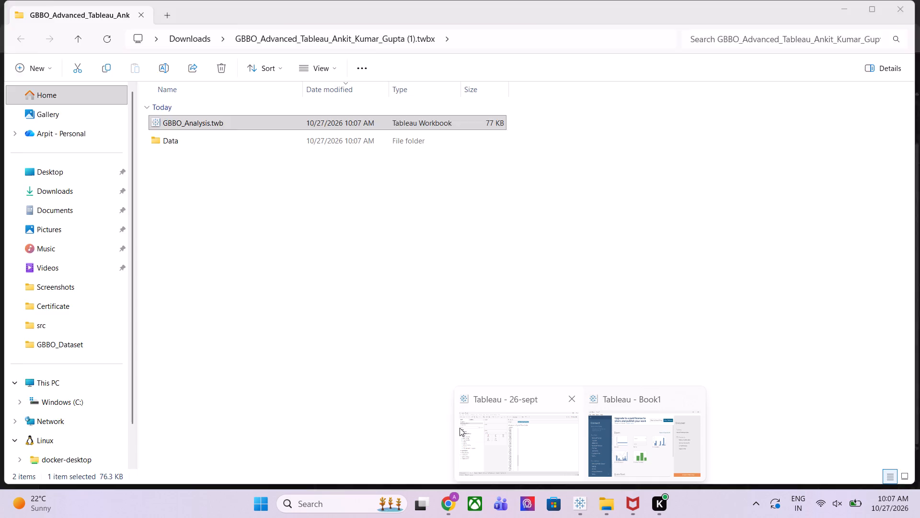
{"action": "left_click", "coordinate": [459, 428]}
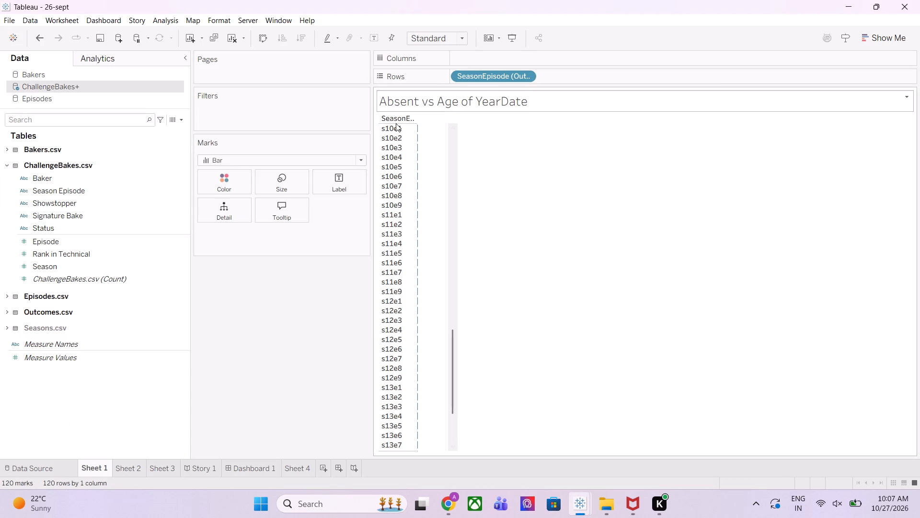
{"action": "right_click", "coordinate": [502, 80]}
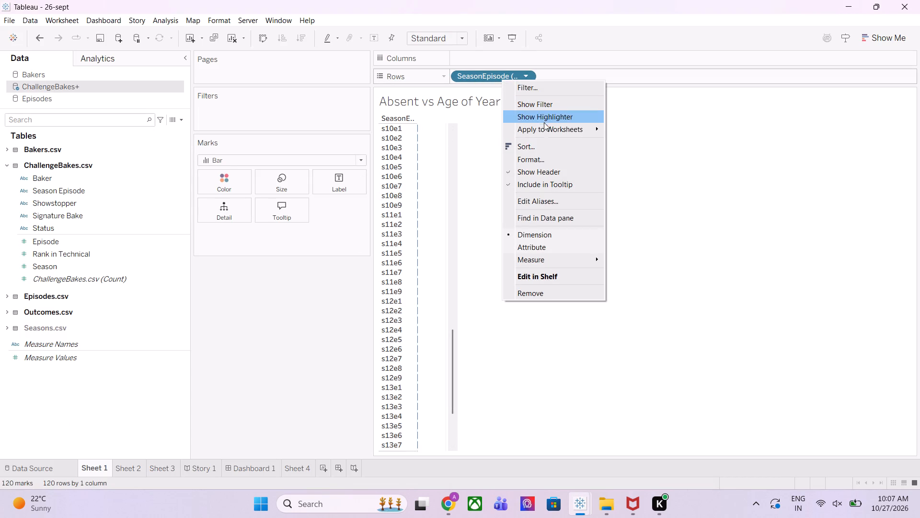
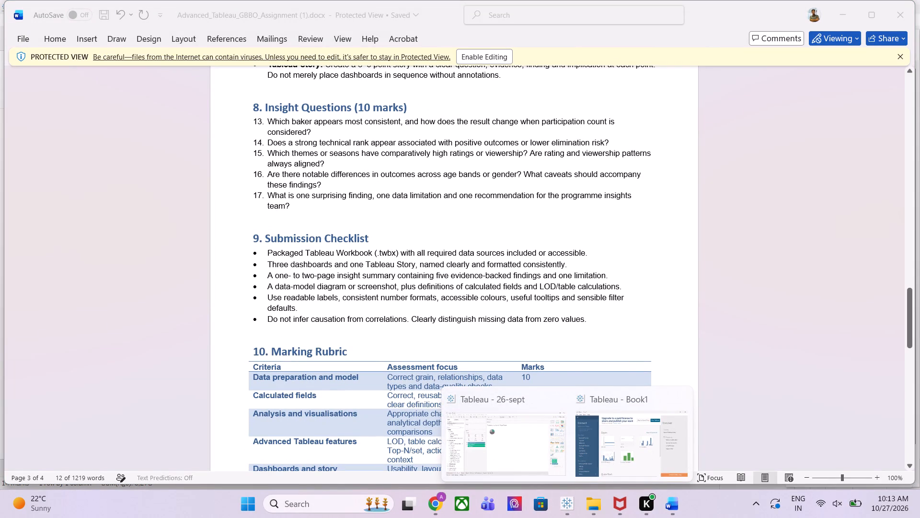
{"action": "scroll", "coordinate": [457, 331], "scroll_direction": "down", "scroll_amount": 2}
{"action": "scroll", "coordinate": [457, 331], "scroll_direction": "up", "scroll_amount": 1}
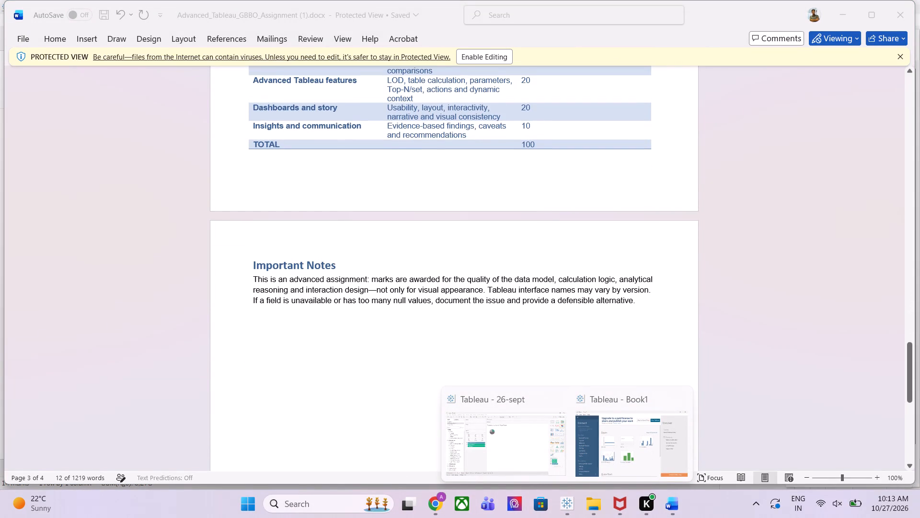
{"action": "left_click", "coordinate": [506, 456]}
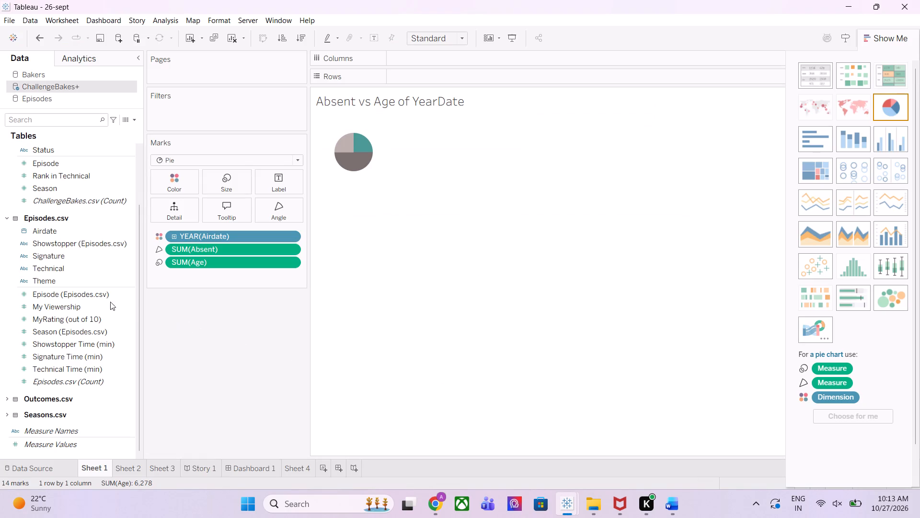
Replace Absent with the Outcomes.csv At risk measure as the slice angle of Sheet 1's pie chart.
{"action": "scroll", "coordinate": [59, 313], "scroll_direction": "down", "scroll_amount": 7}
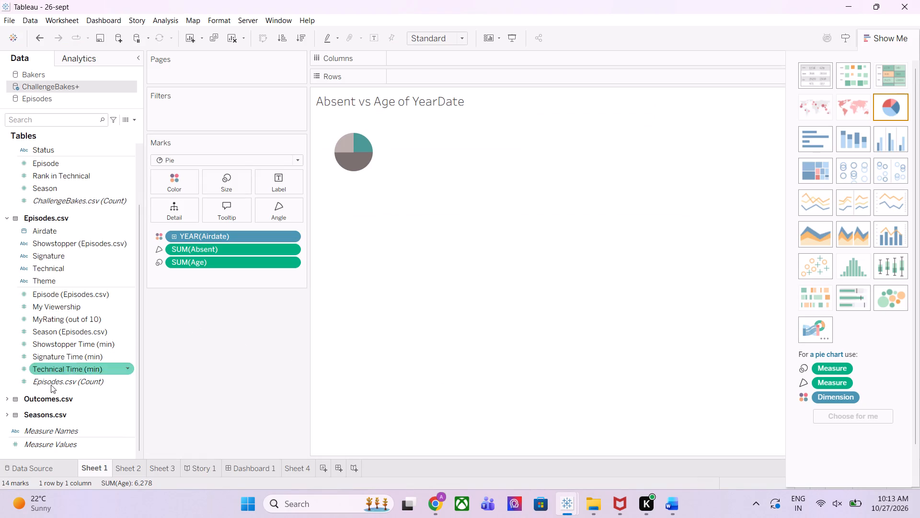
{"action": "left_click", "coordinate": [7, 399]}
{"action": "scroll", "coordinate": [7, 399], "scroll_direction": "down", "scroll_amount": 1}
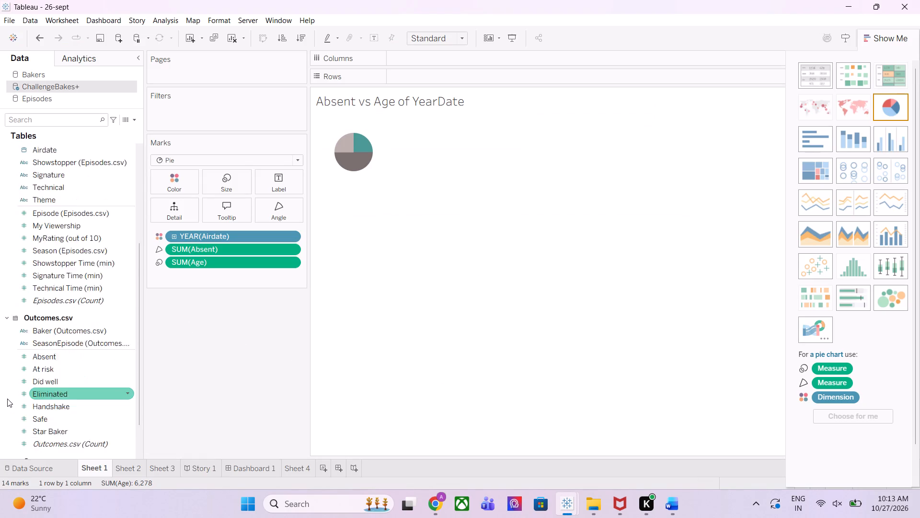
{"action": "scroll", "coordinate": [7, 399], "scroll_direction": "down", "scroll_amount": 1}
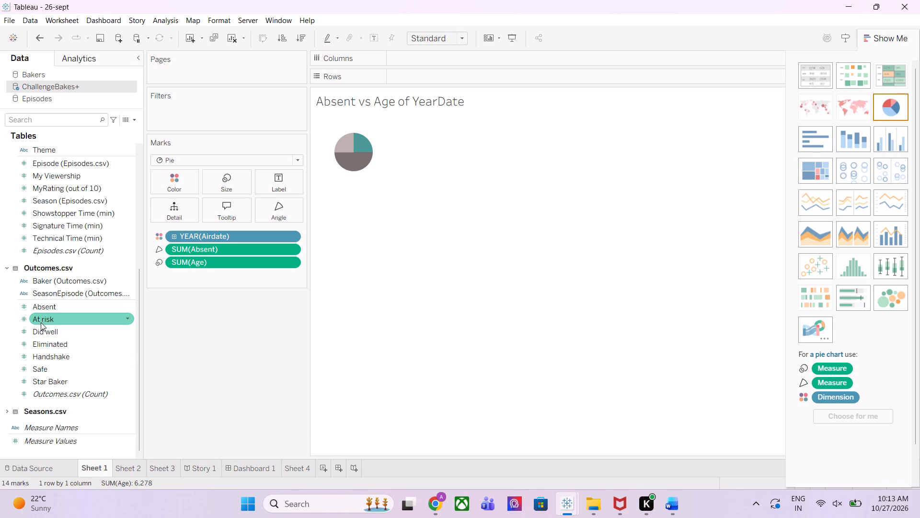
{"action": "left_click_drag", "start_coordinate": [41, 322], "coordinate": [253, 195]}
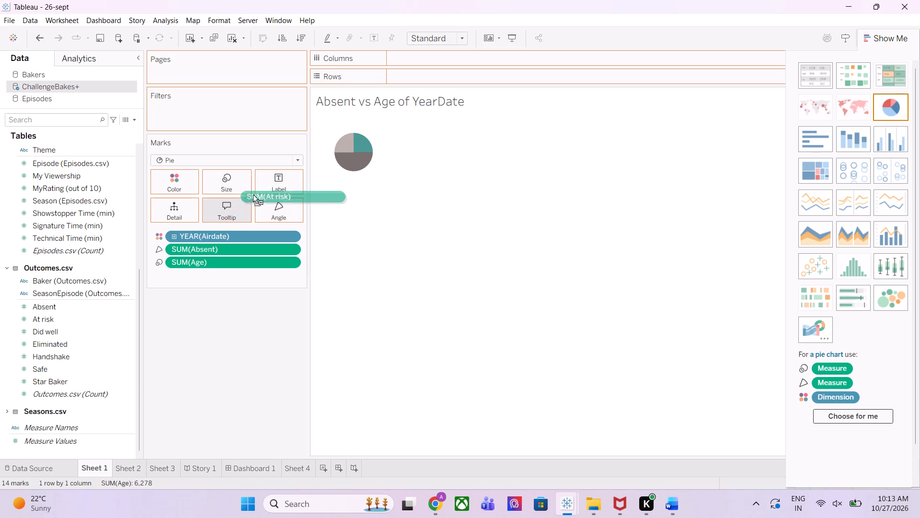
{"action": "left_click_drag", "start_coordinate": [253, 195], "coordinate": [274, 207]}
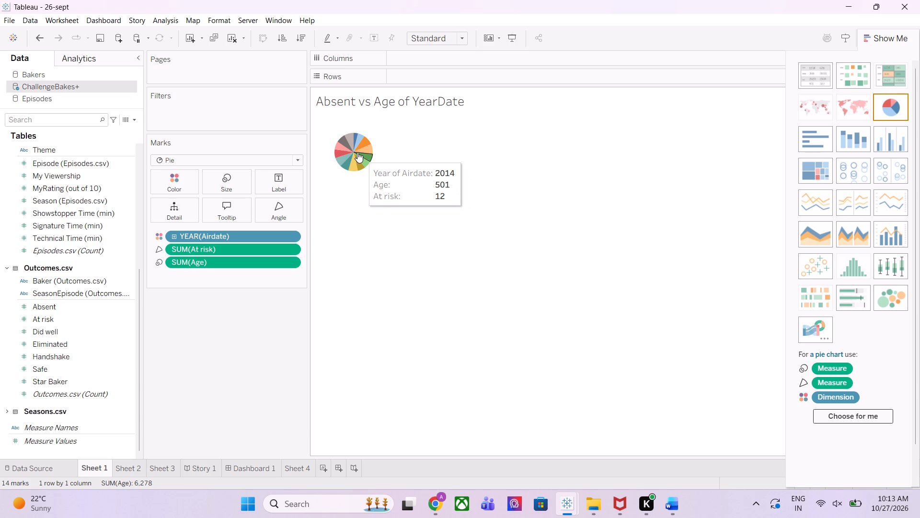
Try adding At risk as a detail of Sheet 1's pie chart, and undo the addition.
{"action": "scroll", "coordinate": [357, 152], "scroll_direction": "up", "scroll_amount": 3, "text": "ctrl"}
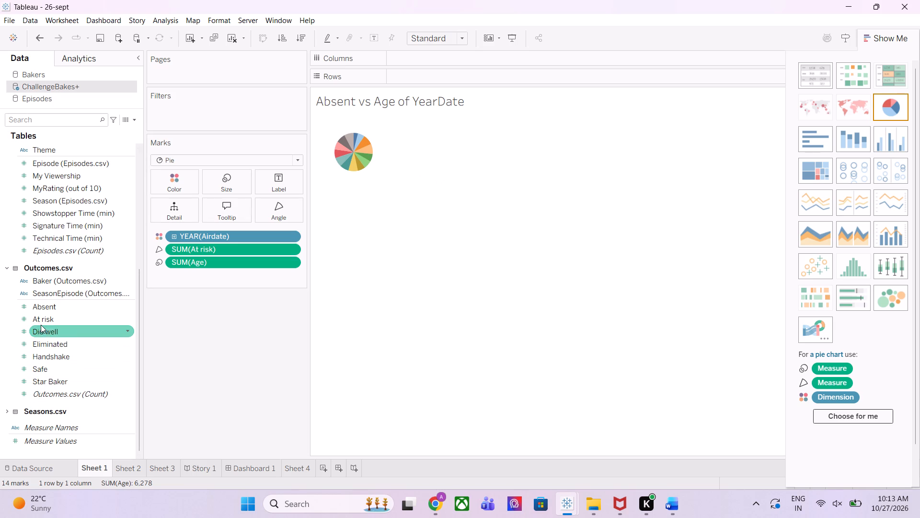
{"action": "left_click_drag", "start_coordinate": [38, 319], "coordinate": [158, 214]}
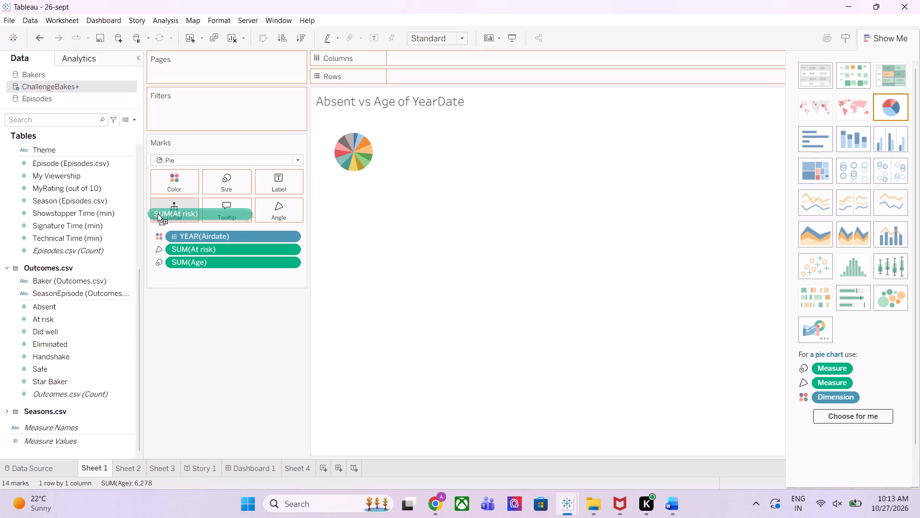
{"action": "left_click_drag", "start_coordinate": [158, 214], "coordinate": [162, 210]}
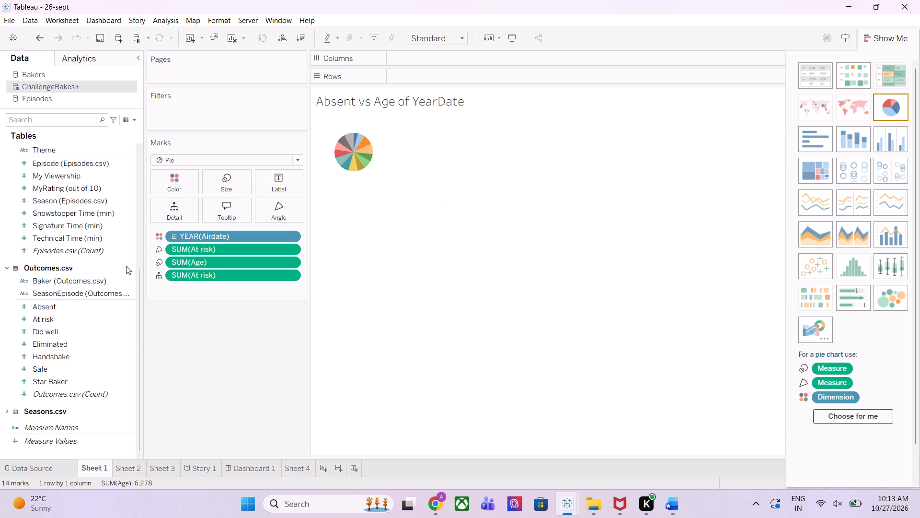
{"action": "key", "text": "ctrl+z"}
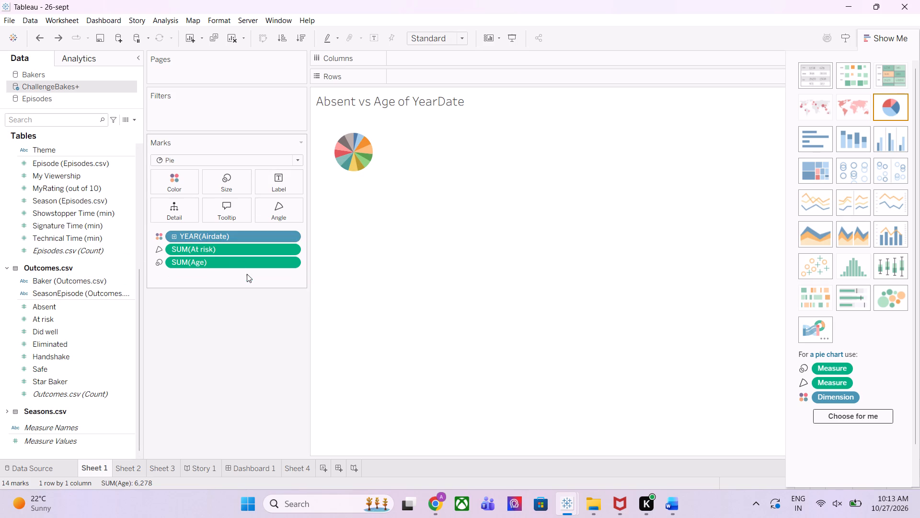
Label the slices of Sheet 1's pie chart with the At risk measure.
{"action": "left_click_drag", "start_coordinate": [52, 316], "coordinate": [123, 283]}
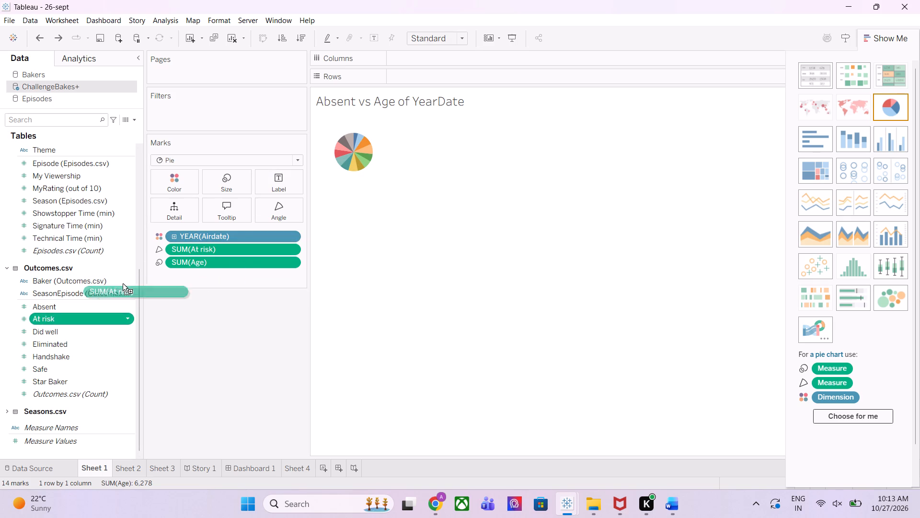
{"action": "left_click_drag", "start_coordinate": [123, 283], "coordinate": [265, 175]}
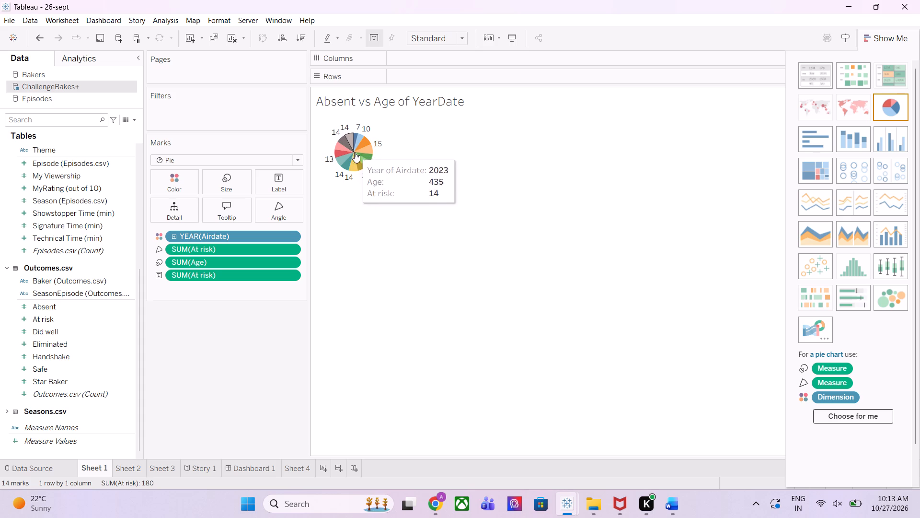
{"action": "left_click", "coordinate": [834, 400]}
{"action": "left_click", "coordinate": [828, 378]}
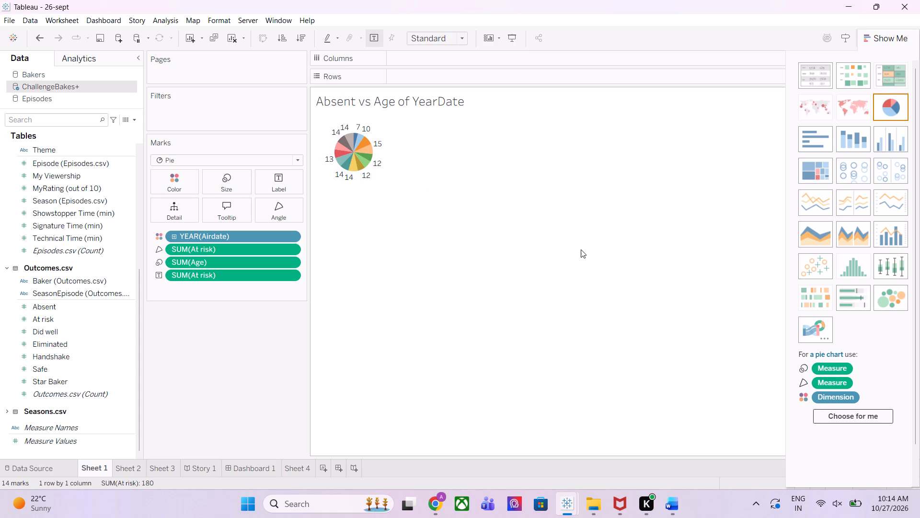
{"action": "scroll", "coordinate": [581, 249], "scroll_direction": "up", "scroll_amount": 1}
Undo the recent workbook changes until Sheet 1's pie chart is cleared, and return to the empty Sheet 1.
{"action": "left_click", "coordinate": [126, 468]}
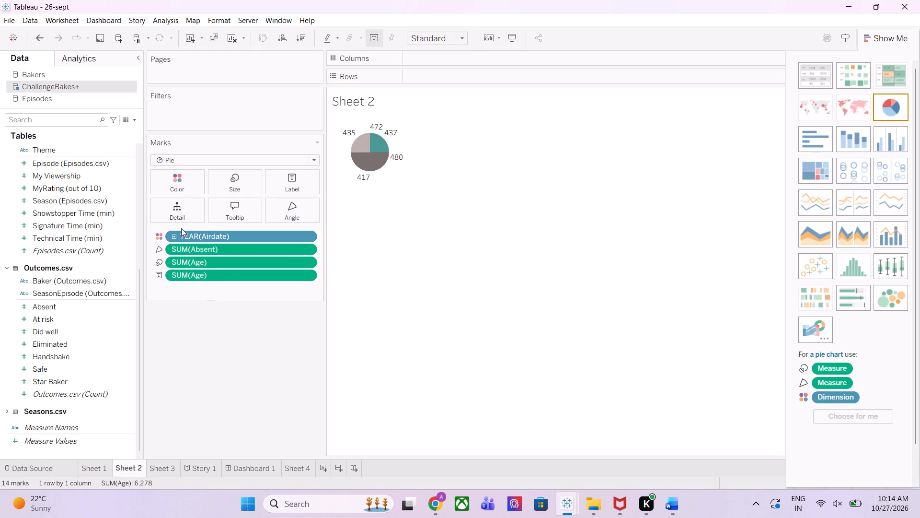
{"action": "key", "text": "ctrl+z"}
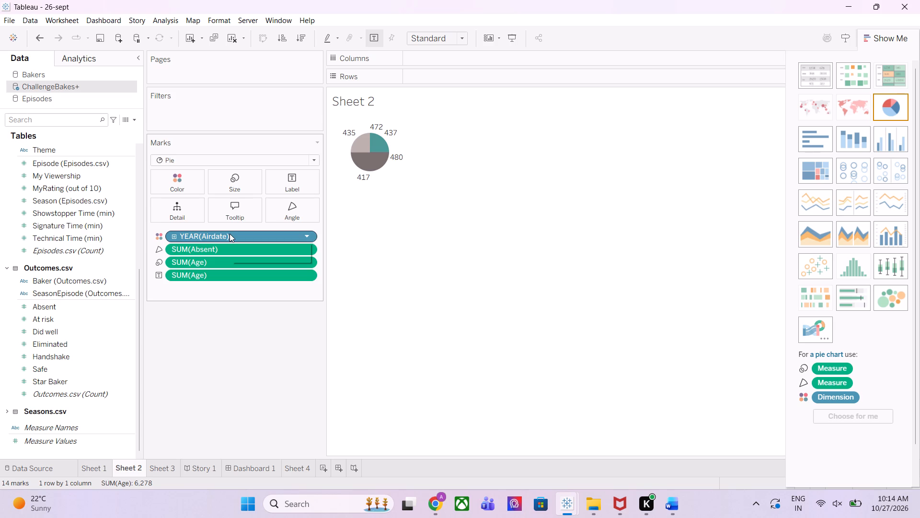
{"action": "key", "text": "ctrl+z"}
{"action": "key", "text": "ctrl+z"}
{"action": "key", "text": "ctrl+z"}
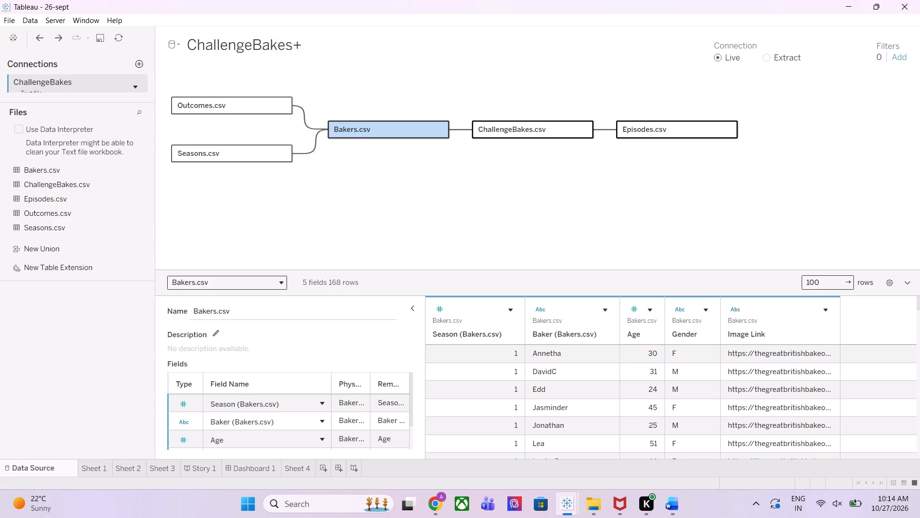
{"action": "left_click", "coordinate": [93, 463]}
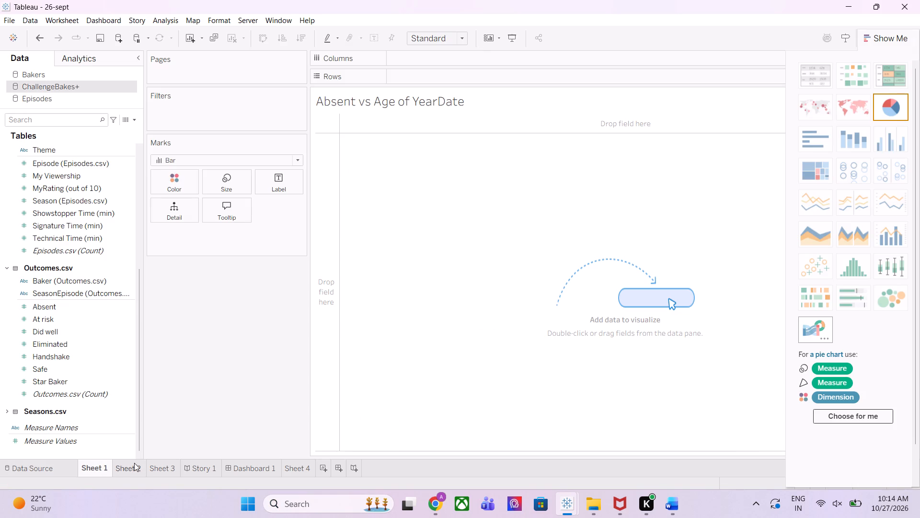
{"action": "left_click", "coordinate": [116, 469]}
{"action": "left_click", "coordinate": [83, 469]}
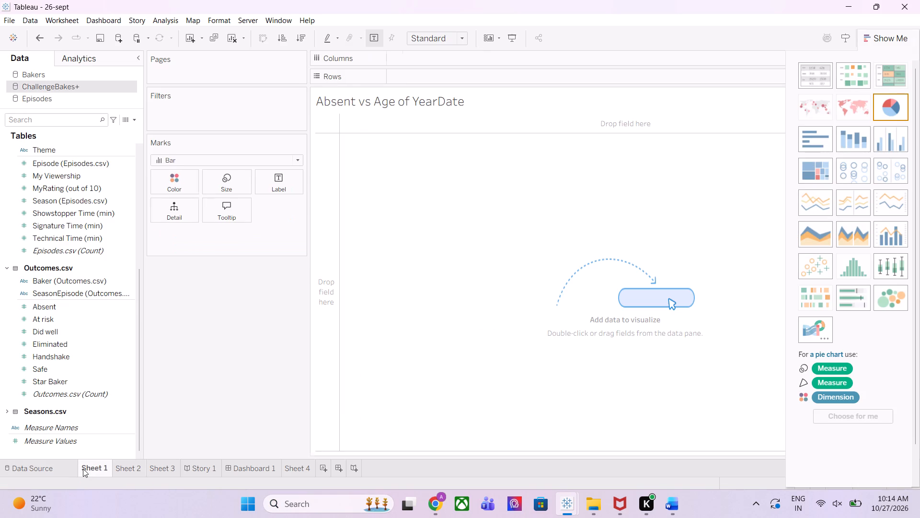
Build a text table on Sheet 1 with automatically chosen fields, showing summed Absent by baker and airdate year.
{"action": "left_click", "coordinate": [815, 78]}
{"action": "left_click", "coordinate": [850, 400]}
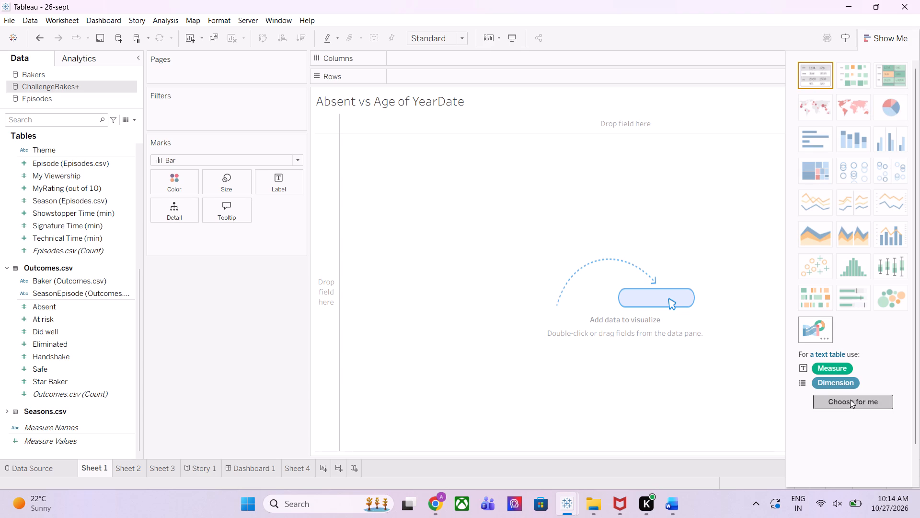
Examine the Absent values for all bakers across the airdate years in Sheet 1's text table.
{"action": "scroll", "coordinate": [632, 319], "scroll_direction": "down", "scroll_amount": 1}
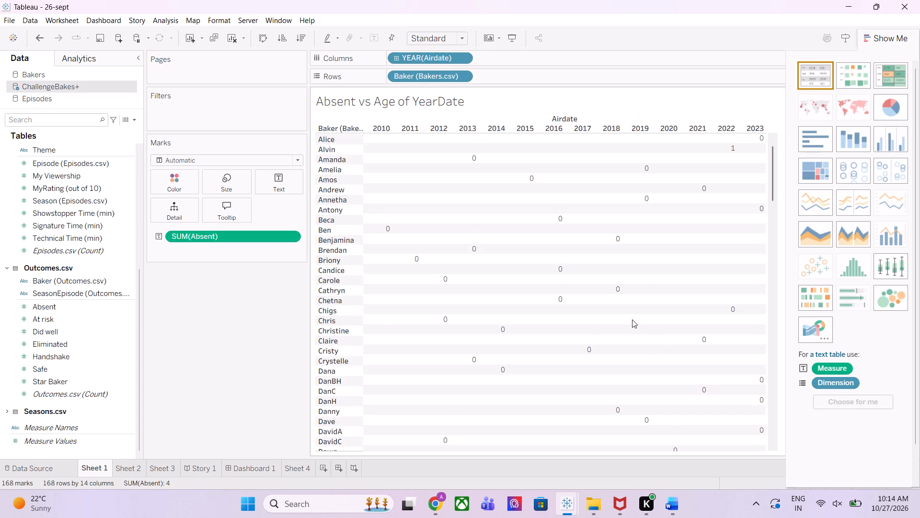
{"action": "scroll", "coordinate": [632, 319], "scroll_direction": "up", "scroll_amount": 1}
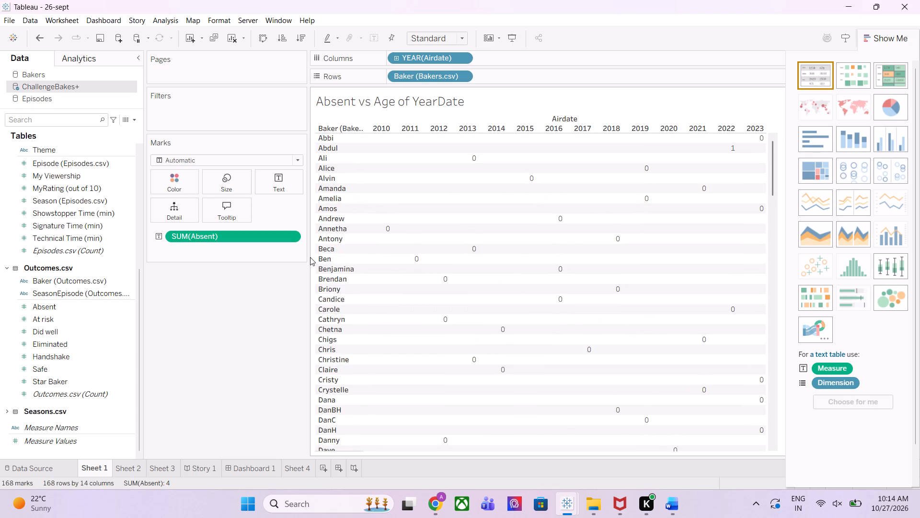
{"action": "left_click_drag", "start_coordinate": [309, 257], "coordinate": [257, 259]}
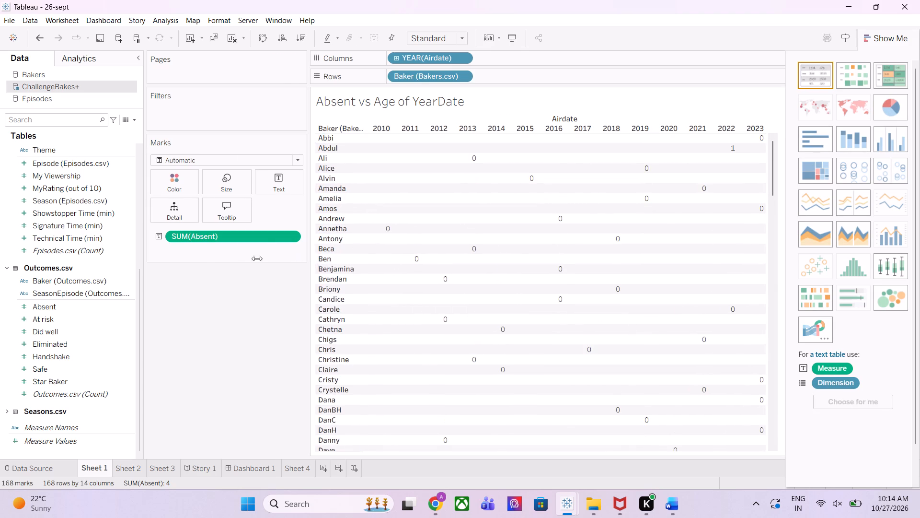
{"action": "left_click_drag", "start_coordinate": [257, 259], "coordinate": [236, 250]}
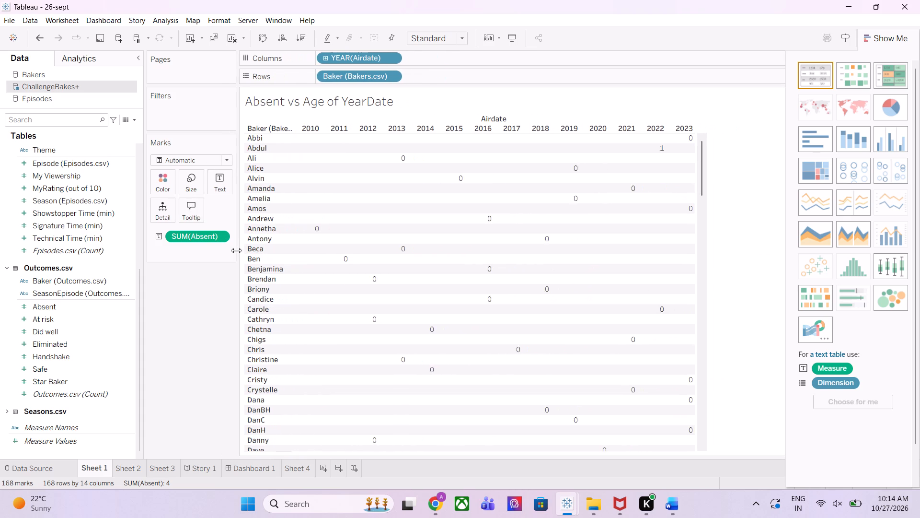
{"action": "left_click_drag", "start_coordinate": [236, 250], "coordinate": [251, 249]}
{"action": "scroll", "coordinate": [359, 271], "scroll_direction": "down", "scroll_amount": 7}
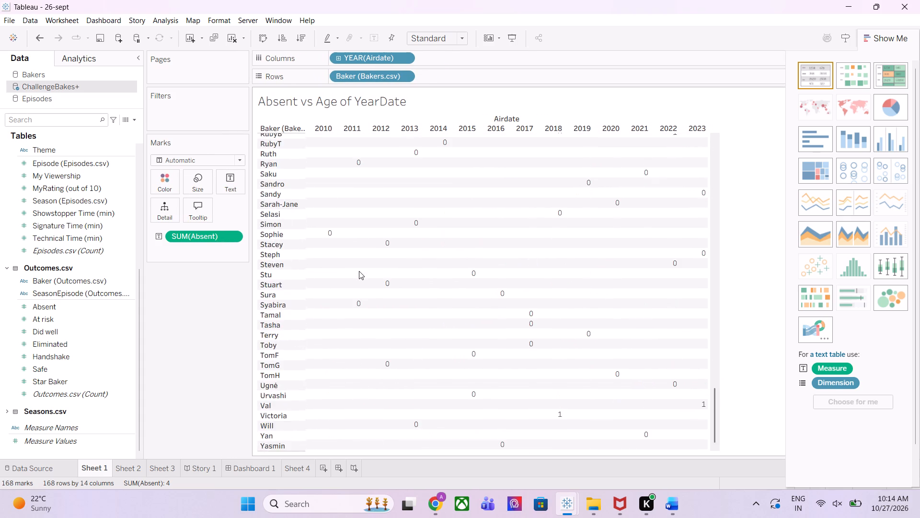
{"action": "scroll", "coordinate": [359, 271], "scroll_direction": "up", "scroll_amount": 10}
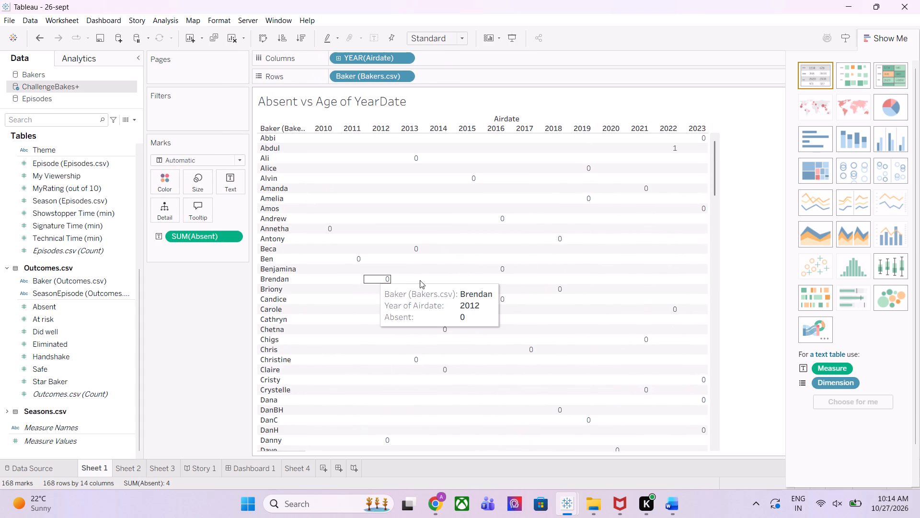
{"action": "scroll", "coordinate": [420, 280], "scroll_direction": "left", "scroll_amount": 1}
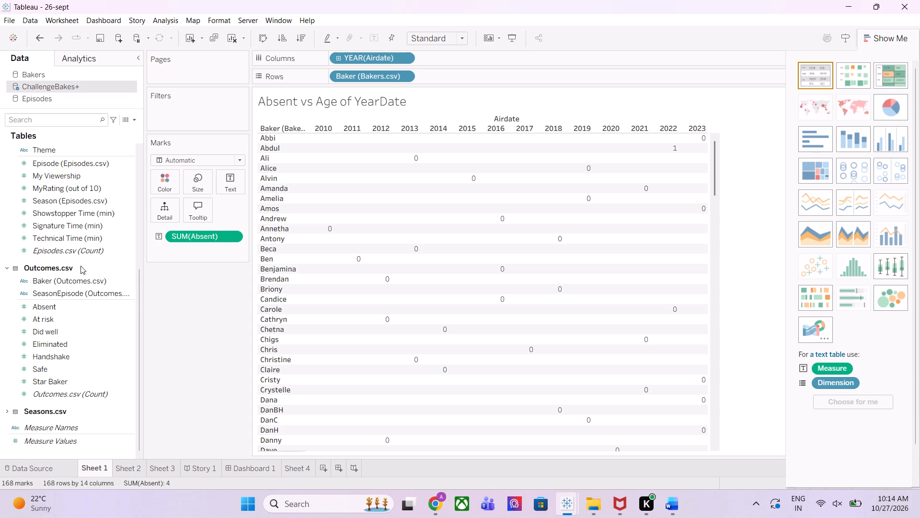
{"action": "scroll", "coordinate": [80, 266], "scroll_direction": "down", "scroll_amount": 3}
{"action": "scroll", "coordinate": [390, 288], "scroll_direction": "down", "scroll_amount": 3}
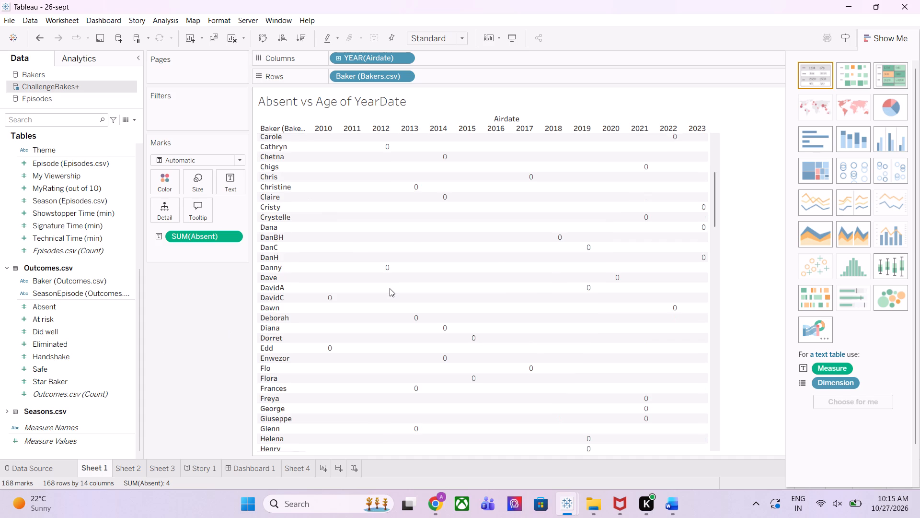
{"action": "scroll", "coordinate": [390, 288], "scroll_direction": "down", "scroll_amount": 8}
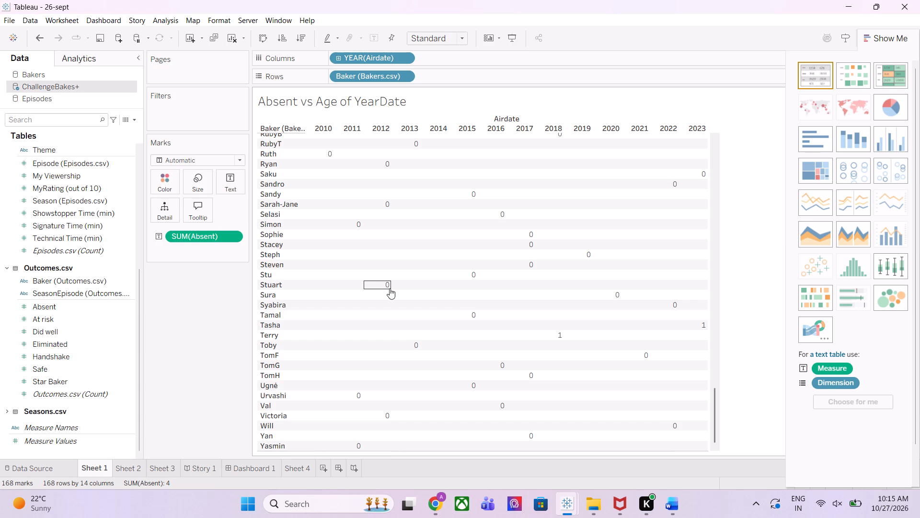
{"action": "scroll", "coordinate": [390, 288], "scroll_direction": "down", "scroll_amount": 3}
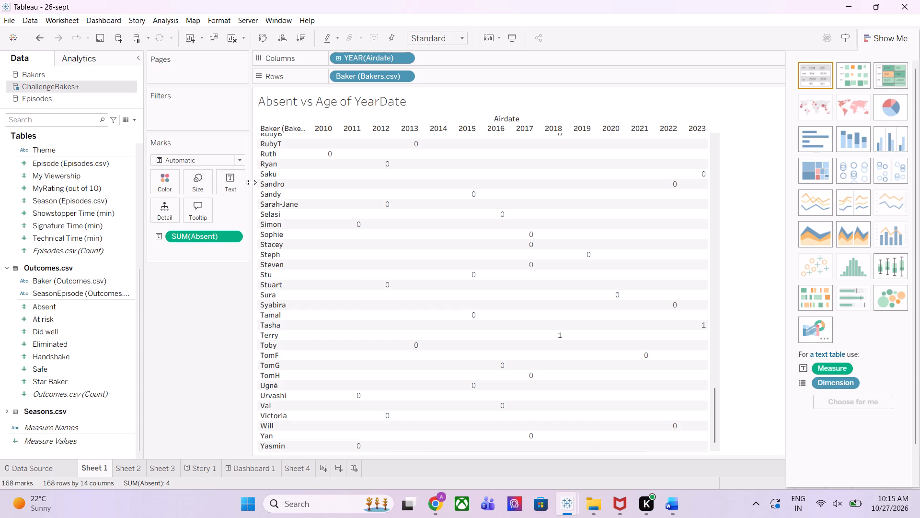
{"action": "left_click_drag", "start_coordinate": [251, 182], "coordinate": [300, 177]}
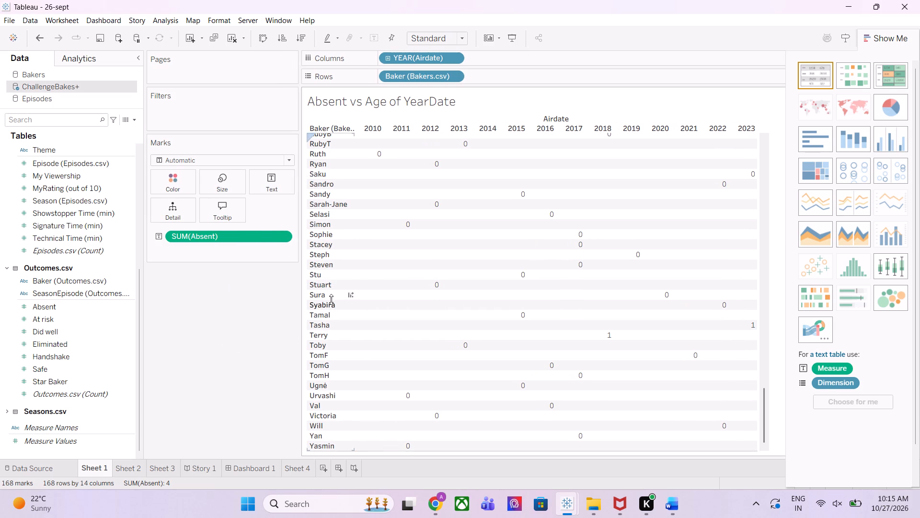
Examine the available fields in the ChallengeBakes+ source, including the expanded Seasons.csv table.
{"action": "scroll", "coordinate": [47, 374], "scroll_direction": "up", "scroll_amount": 4}
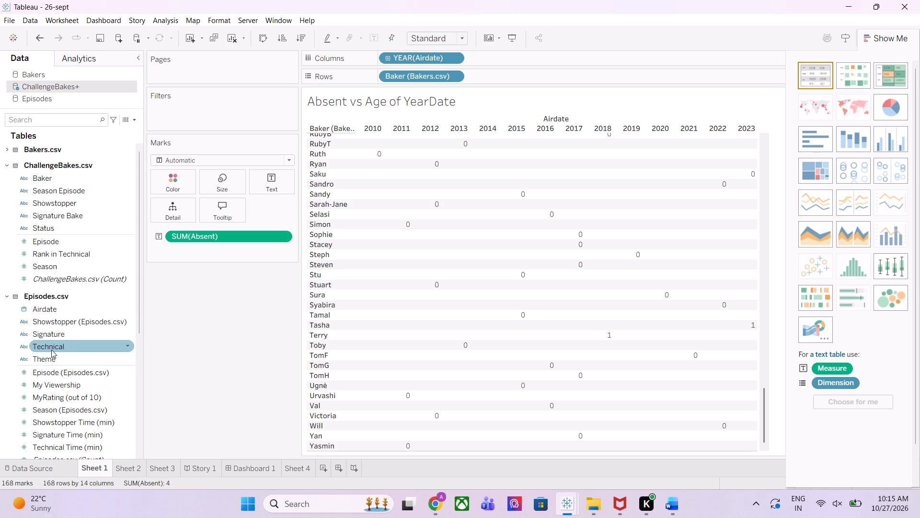
{"action": "scroll", "coordinate": [51, 350], "scroll_direction": "down", "scroll_amount": 4}
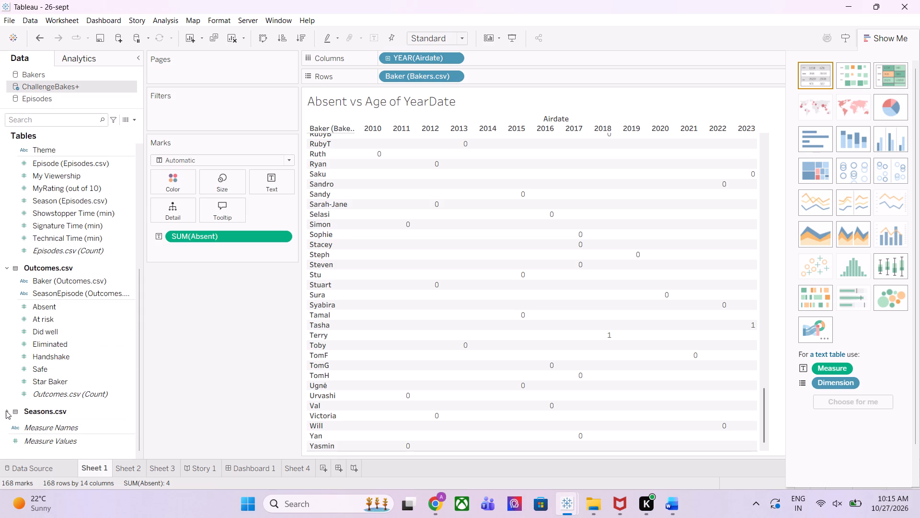
{"action": "left_click", "coordinate": [6, 411]}
{"action": "scroll", "coordinate": [6, 411], "scroll_direction": "down", "scroll_amount": 2}
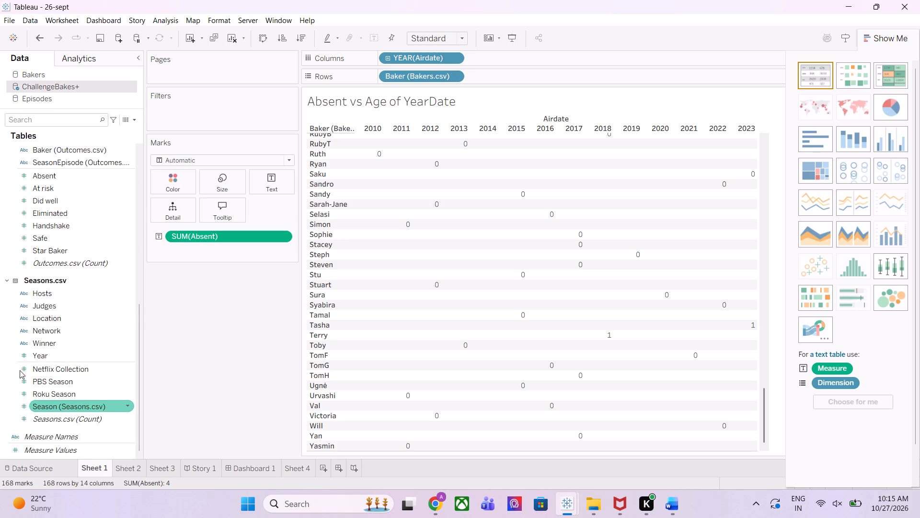
{"action": "scroll", "coordinate": [44, 326], "scroll_direction": "up", "scroll_amount": 3}
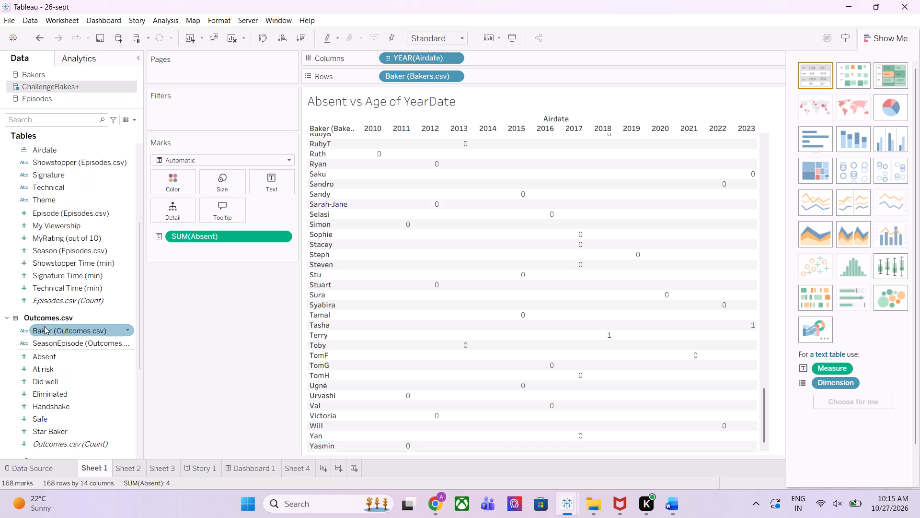
{"action": "scroll", "coordinate": [44, 326], "scroll_direction": "up", "scroll_amount": 3}
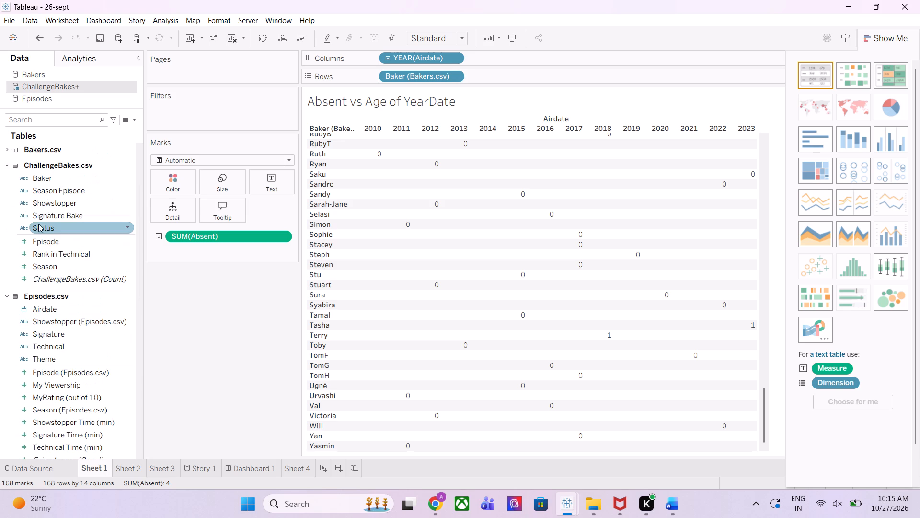
{"action": "scroll", "coordinate": [81, 327], "scroll_direction": "down", "scroll_amount": 1}
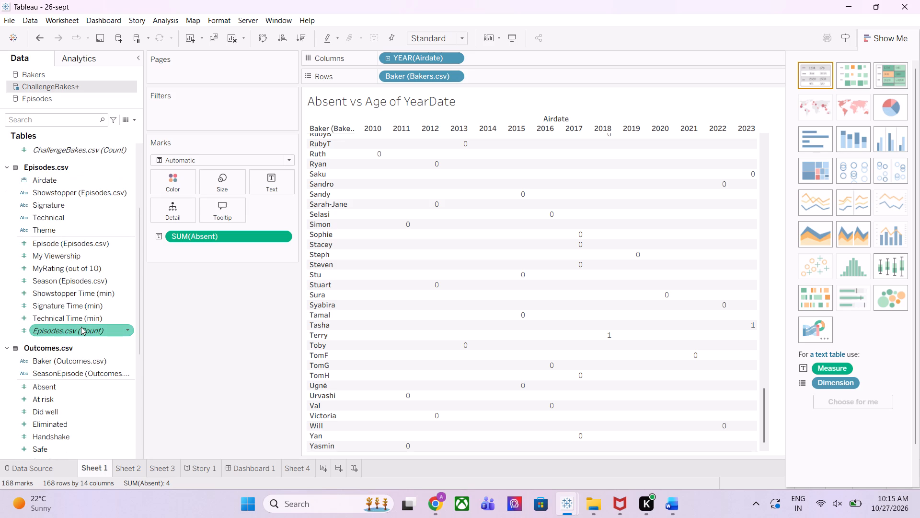
{"action": "scroll", "coordinate": [81, 327], "scroll_direction": "up", "scroll_amount": 3}
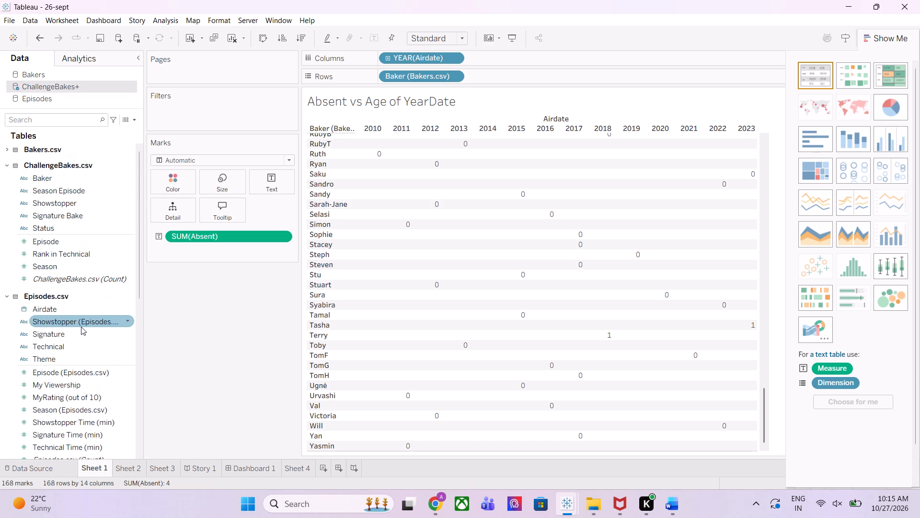
{"action": "left_click", "coordinate": [382, 99]}
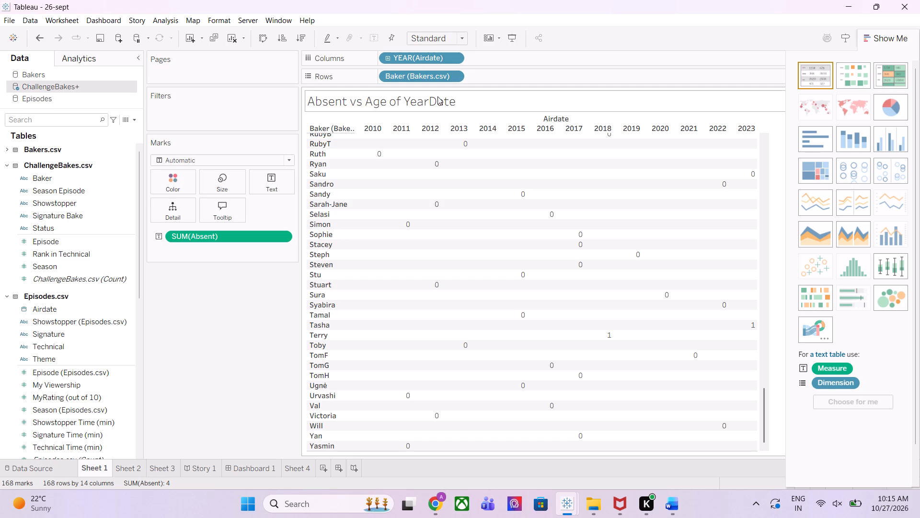
{"action": "left_click", "coordinate": [458, 98]}
{"action": "triple_click", "coordinate": [458, 98]}
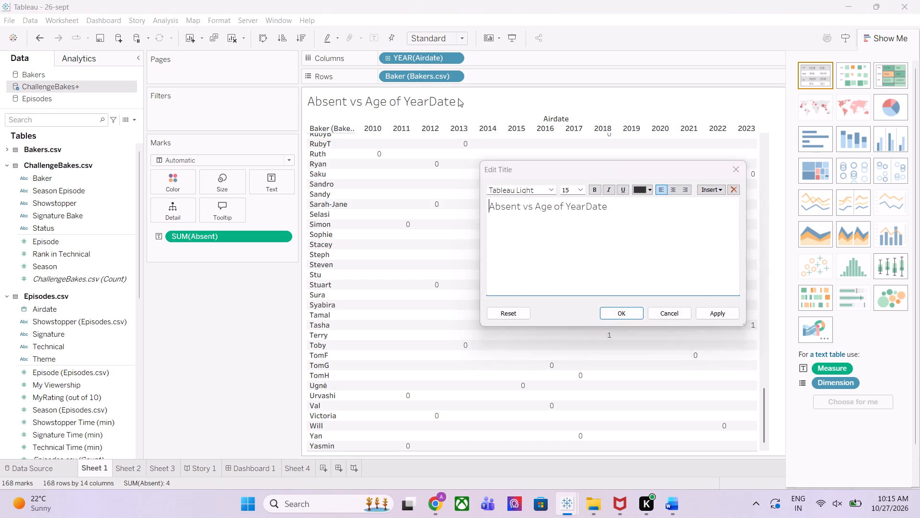
{"action": "left_click_drag", "start_coordinate": [609, 202], "coordinate": [528, 206]}
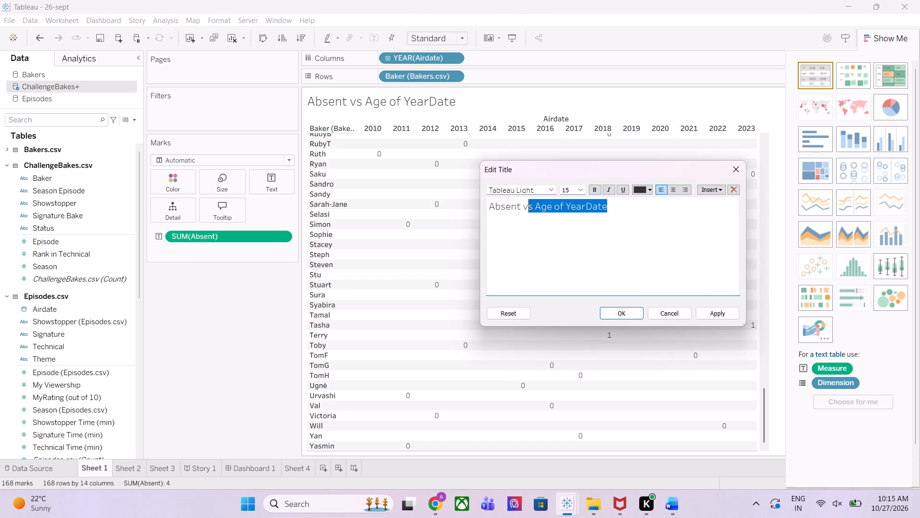
{"action": "left_click_drag", "start_coordinate": [528, 206], "coordinate": [485, 207]}
{"action": "type", "text": "SUm"}
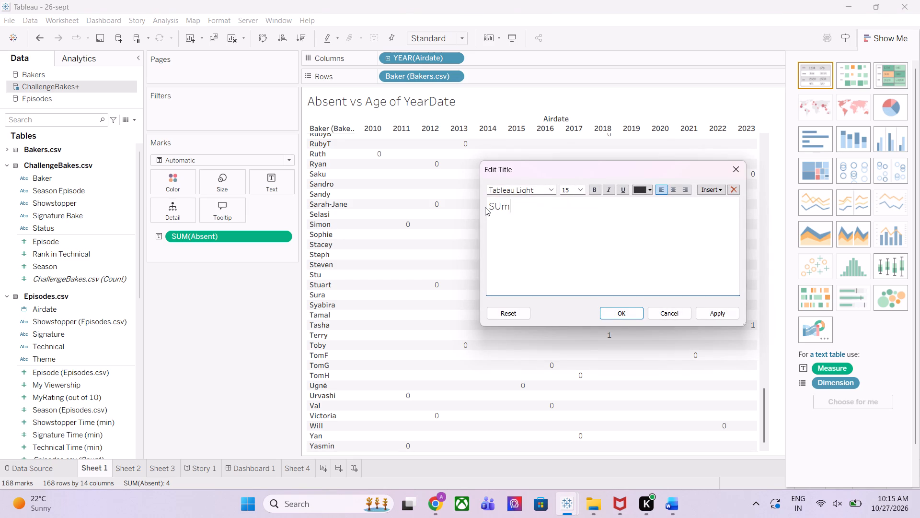
{"action": "key", "text": "space"}
{"action": "type", "text": "of Abse"}
{"action": "type", "text": "nt"}
{"action": "key", "text": "space"}
{"action": "type", "text": "per"}
{"action": "key", "text": "space"}
{"action": "type", "text": "bakers"}
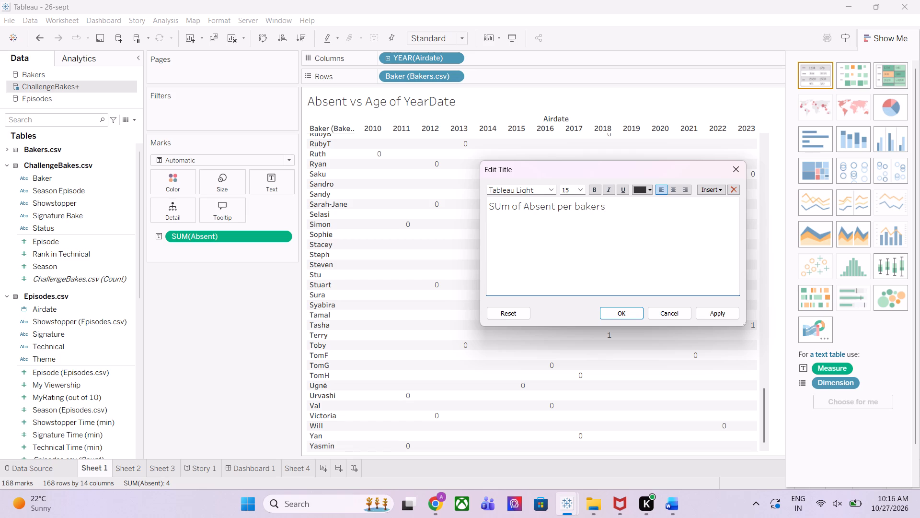
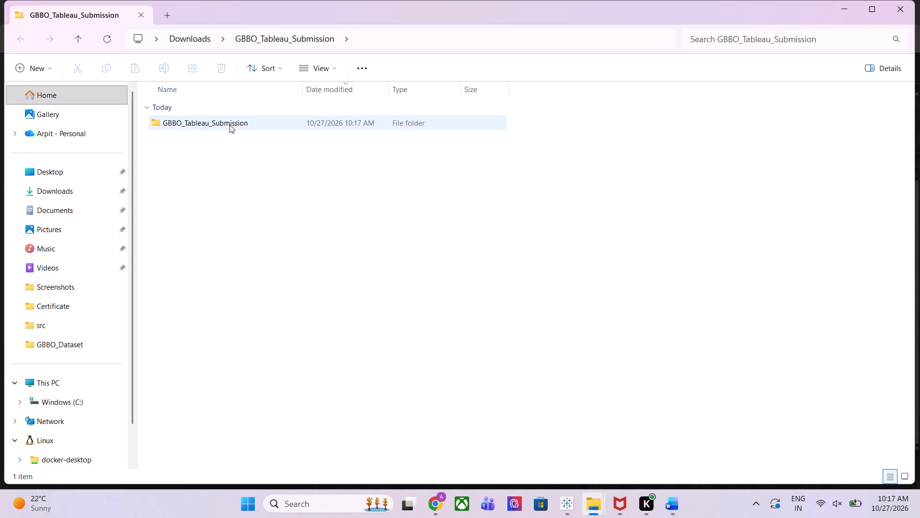
Open GBBO_Dashboard_Preview.html from the inner GBBO_Tableau_Submission folder in Microsoft Edge and examine its KPI cards, charts and notes.
{"action": "double_click", "coordinate": [230, 125]}
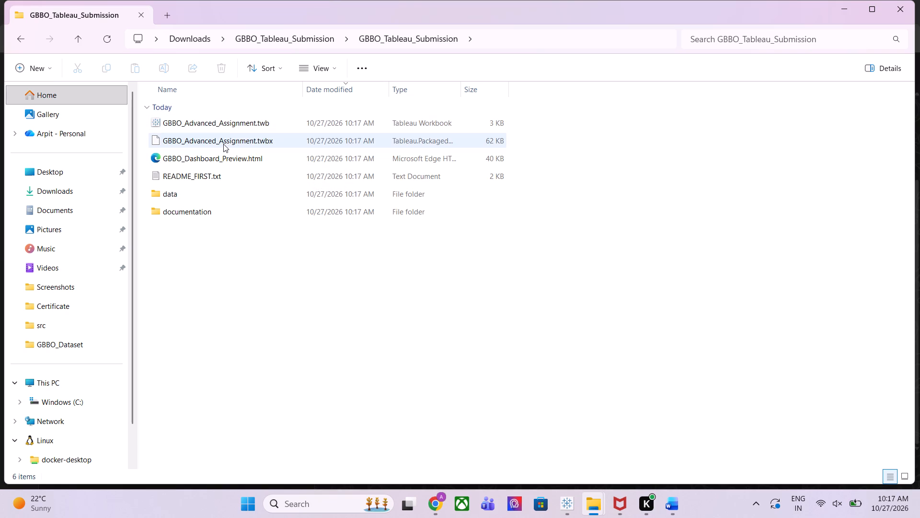
{"action": "left_click_drag", "start_coordinate": [213, 165], "coordinate": [215, 161]}
{"action": "double_click", "coordinate": [215, 161]}
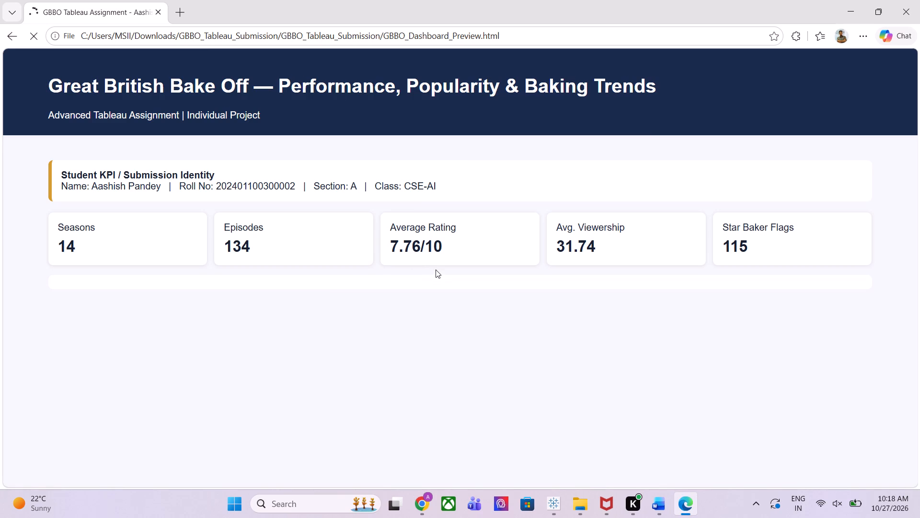
{"action": "scroll", "coordinate": [436, 270], "scroll_direction": "down", "scroll_amount": 1}
{"action": "scroll", "coordinate": [436, 270], "scroll_direction": "up", "scroll_amount": 3}
{"action": "left_click", "coordinate": [11, 35]}
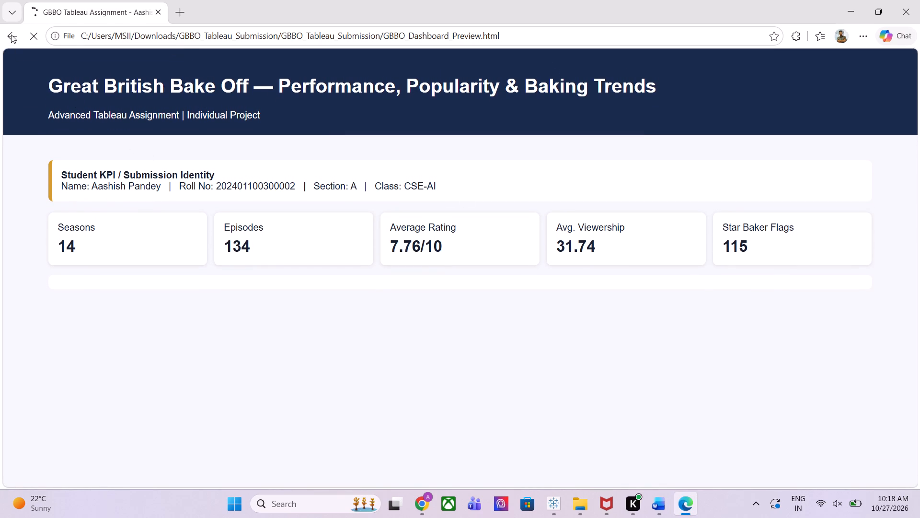
{"action": "left_click", "coordinate": [7, 32]}
{"action": "left_click", "coordinate": [584, 502]}
{"action": "scroll", "coordinate": [407, 369], "scroll_direction": "down", "scroll_amount": 6}
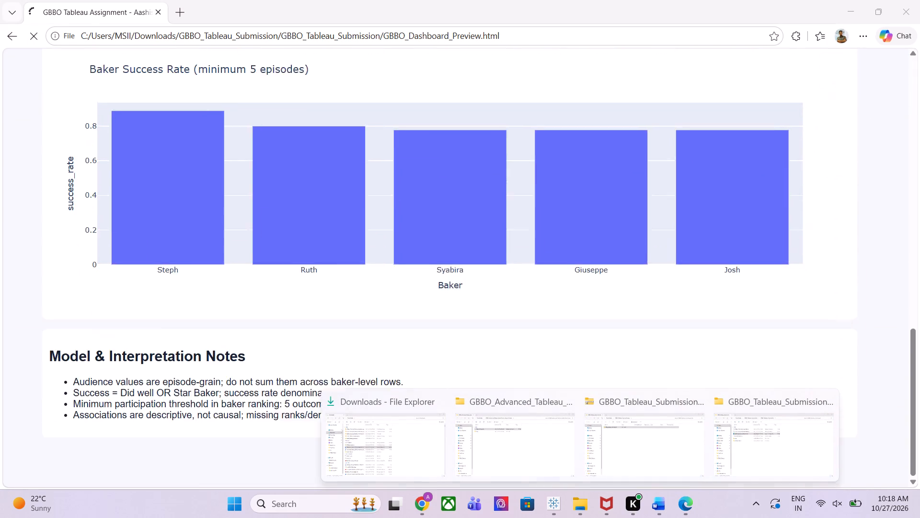
{"action": "scroll", "coordinate": [407, 369], "scroll_direction": "down", "scroll_amount": 3}
{"action": "scroll", "coordinate": [407, 369], "scroll_direction": "up", "scroll_amount": 6}
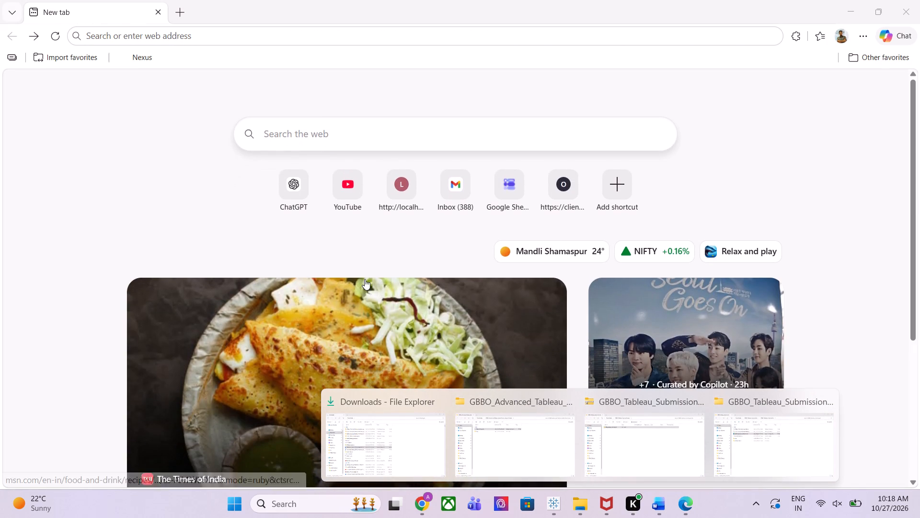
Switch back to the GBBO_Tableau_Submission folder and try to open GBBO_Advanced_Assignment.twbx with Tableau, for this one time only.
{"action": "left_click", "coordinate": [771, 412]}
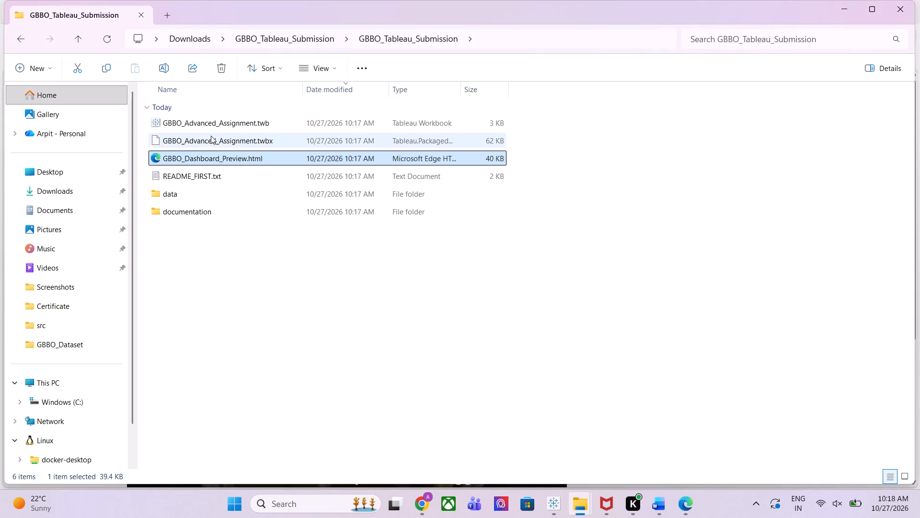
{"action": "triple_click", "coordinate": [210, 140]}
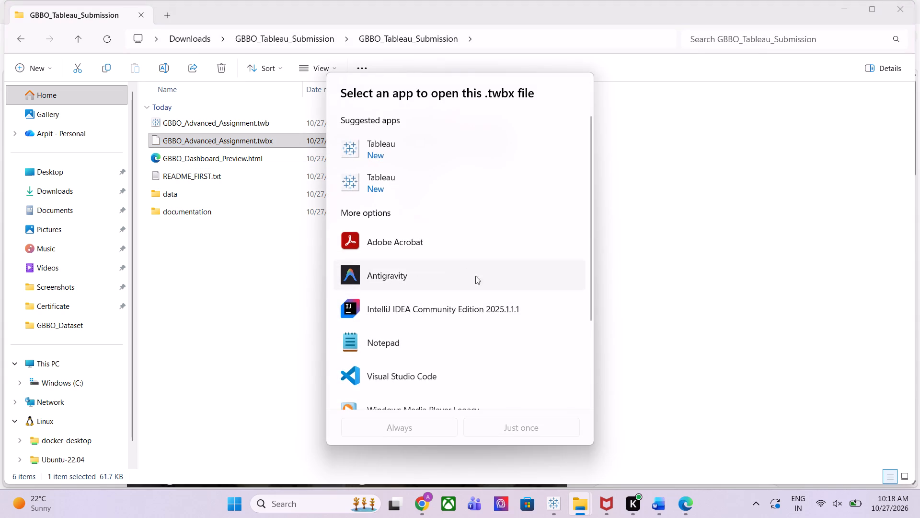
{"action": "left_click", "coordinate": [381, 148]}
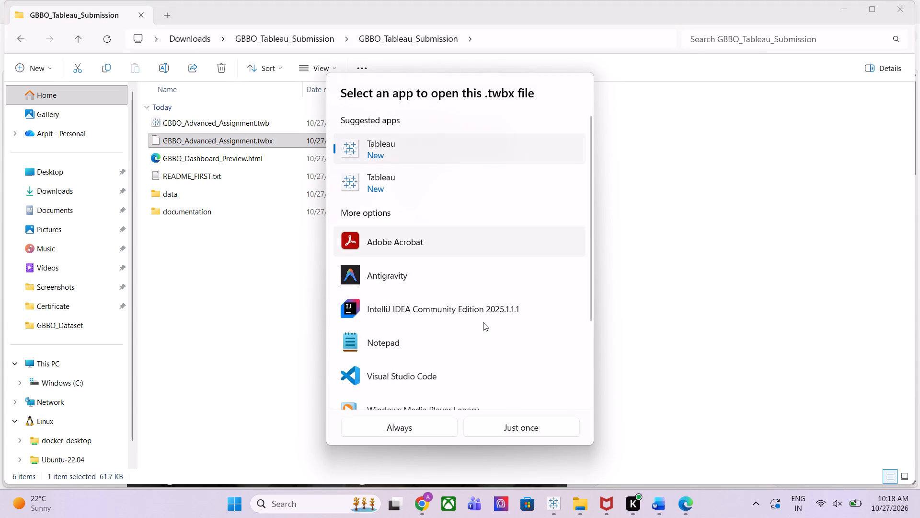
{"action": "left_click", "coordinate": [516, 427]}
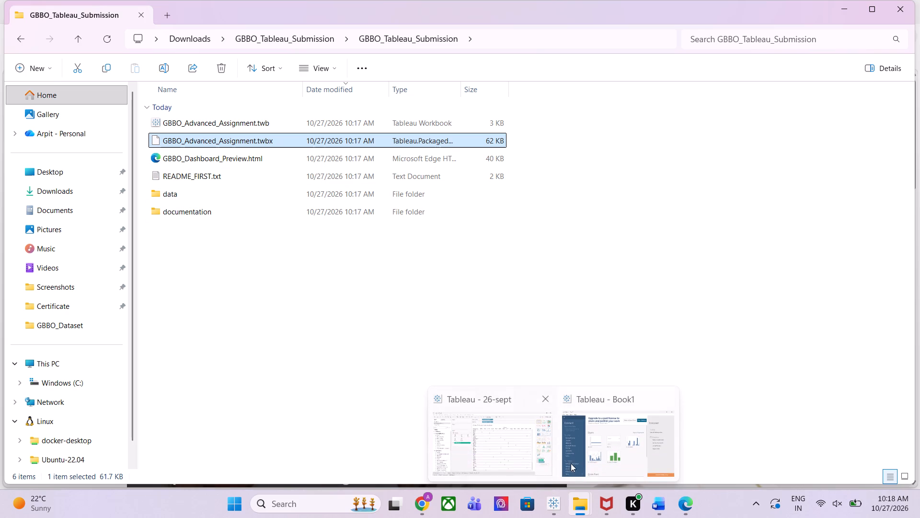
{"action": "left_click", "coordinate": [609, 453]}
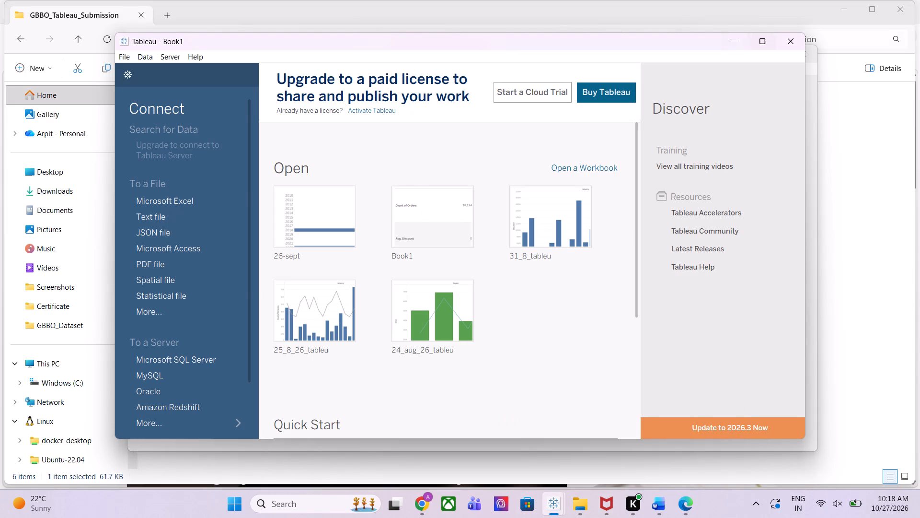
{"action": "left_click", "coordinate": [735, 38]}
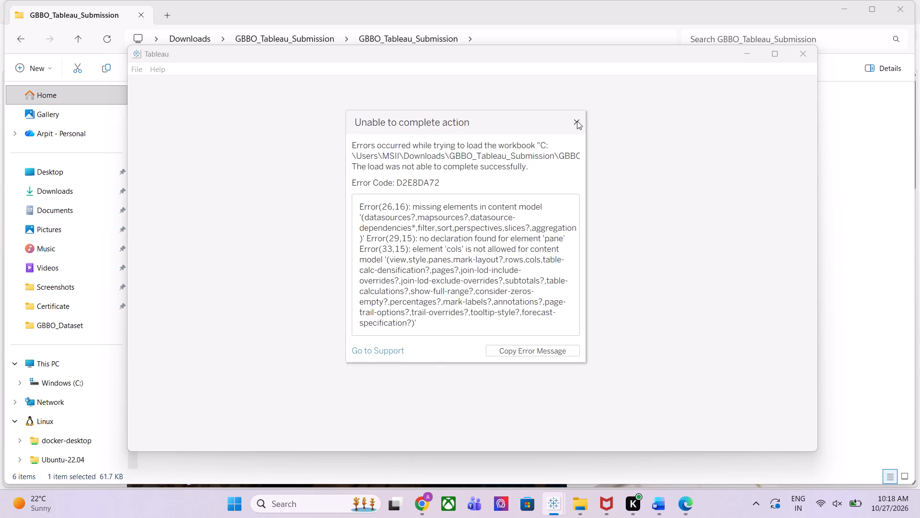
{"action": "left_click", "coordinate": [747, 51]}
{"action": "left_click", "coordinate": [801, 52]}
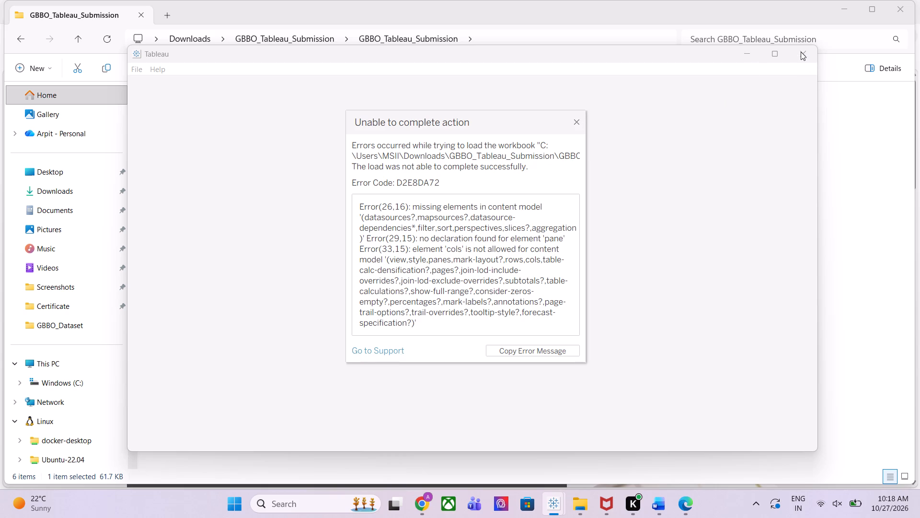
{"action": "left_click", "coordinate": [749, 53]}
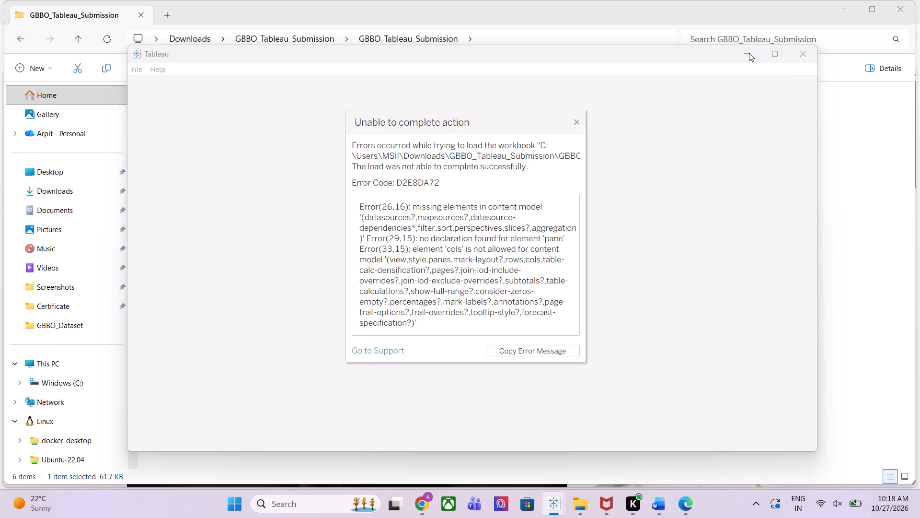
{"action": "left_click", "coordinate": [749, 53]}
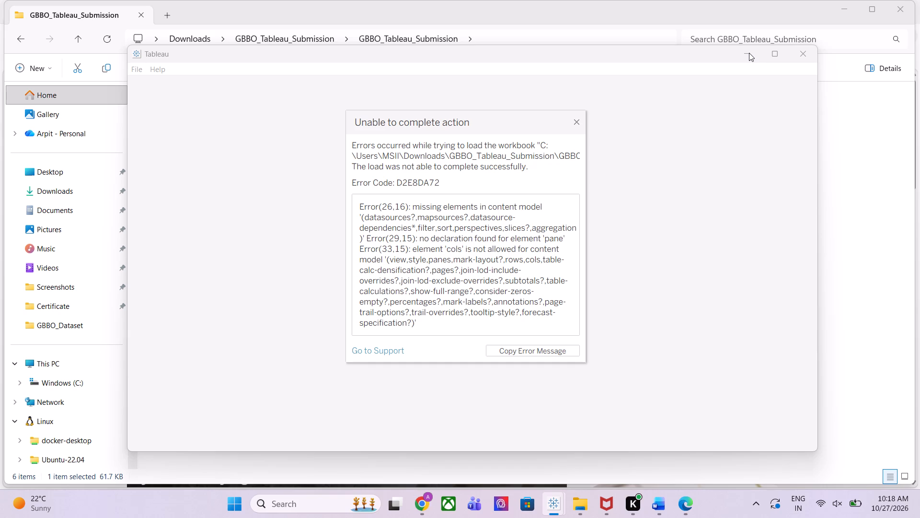
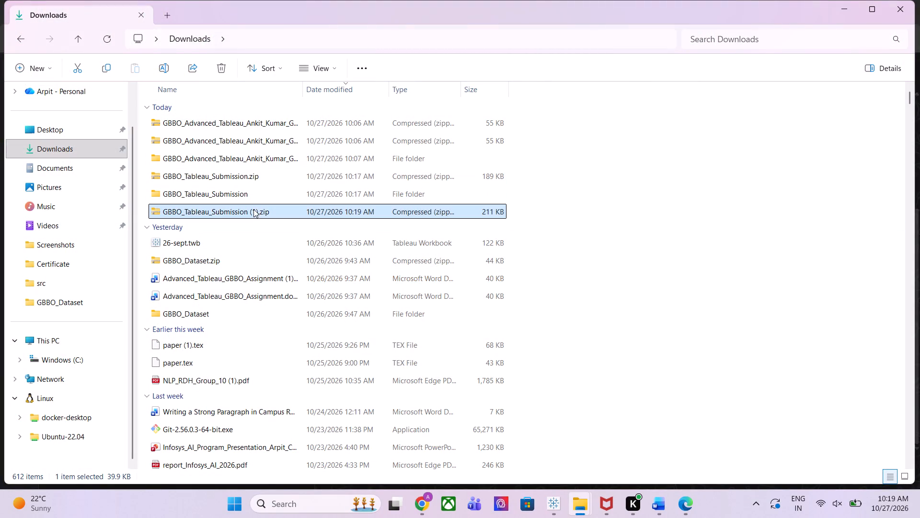
Extract GBBO_Tableau_Submission (1).zip into the GBBO_Tableau_Submission (1) folder in Downloads.
{"action": "left_click", "coordinate": [387, 64]}
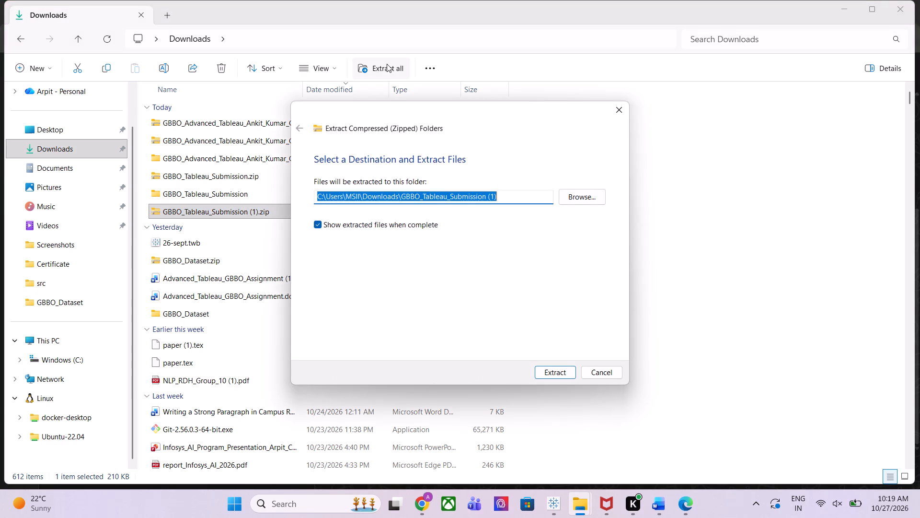
{"action": "left_click", "coordinate": [547, 372]}
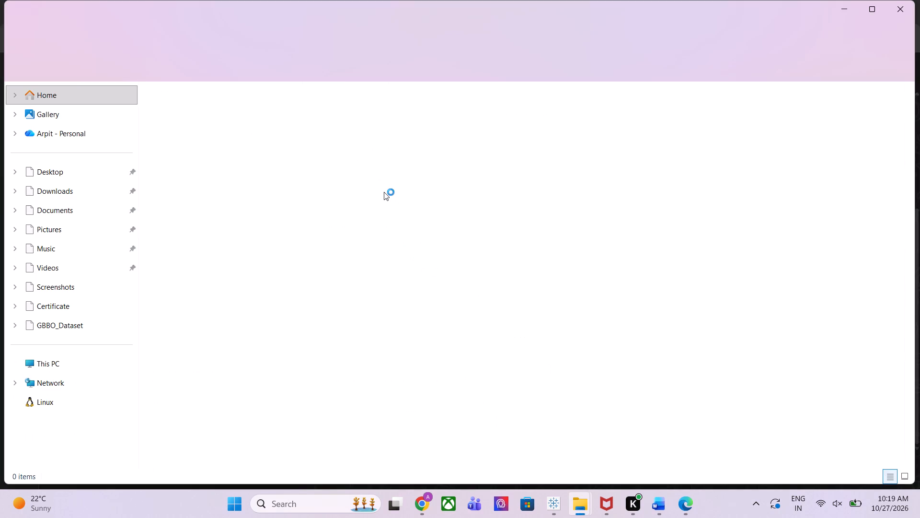
Open the inner GBBO_Tableau_Submission folder and check the contents of 03_Screenshots_to_add, returning to the parent folder.
{"action": "double_click", "coordinate": [215, 118]}
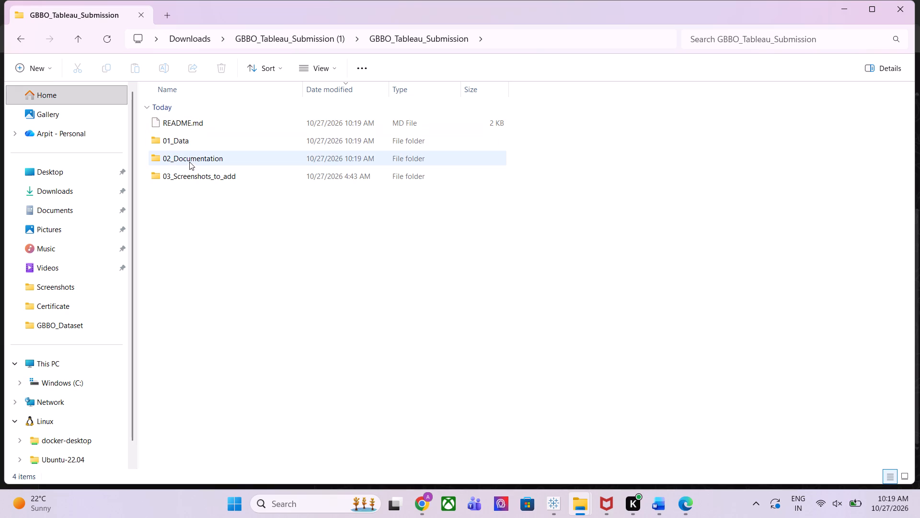
{"action": "double_click", "coordinate": [208, 172]}
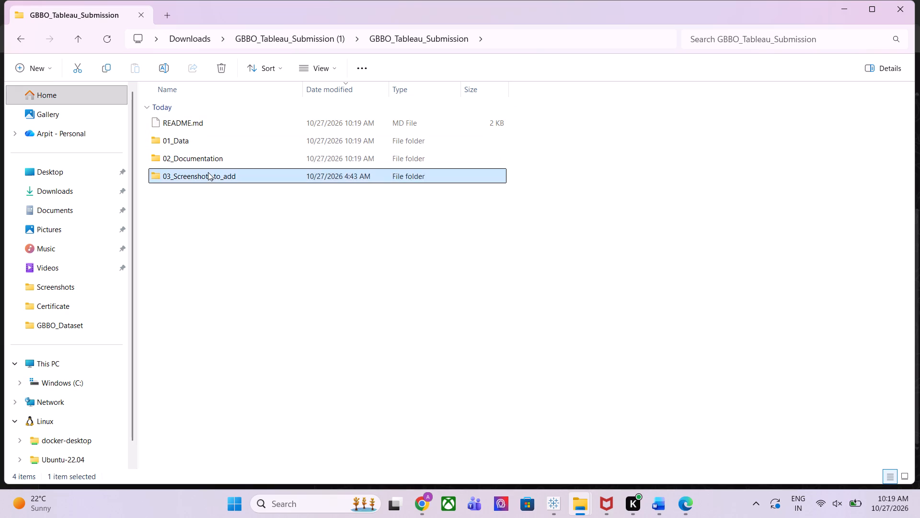
{"action": "left_click", "coordinate": [21, 41]}
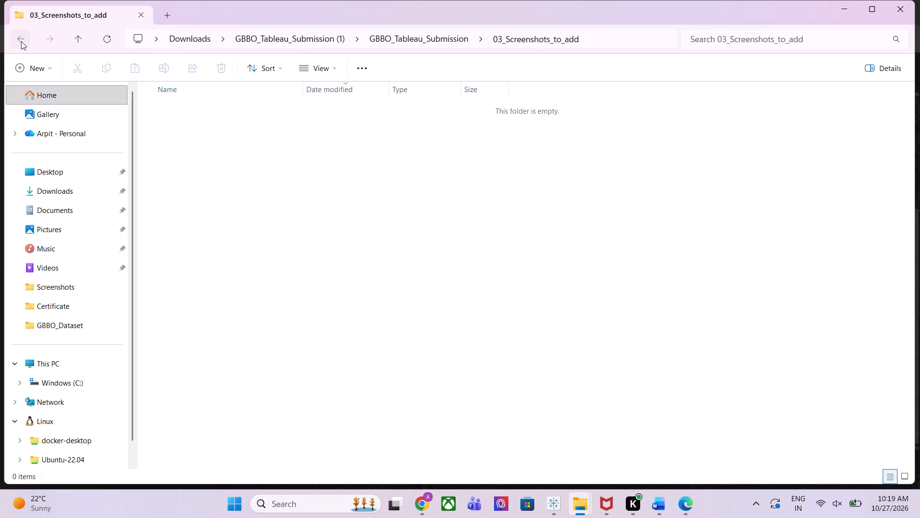
{"action": "double_click", "coordinate": [224, 176]}
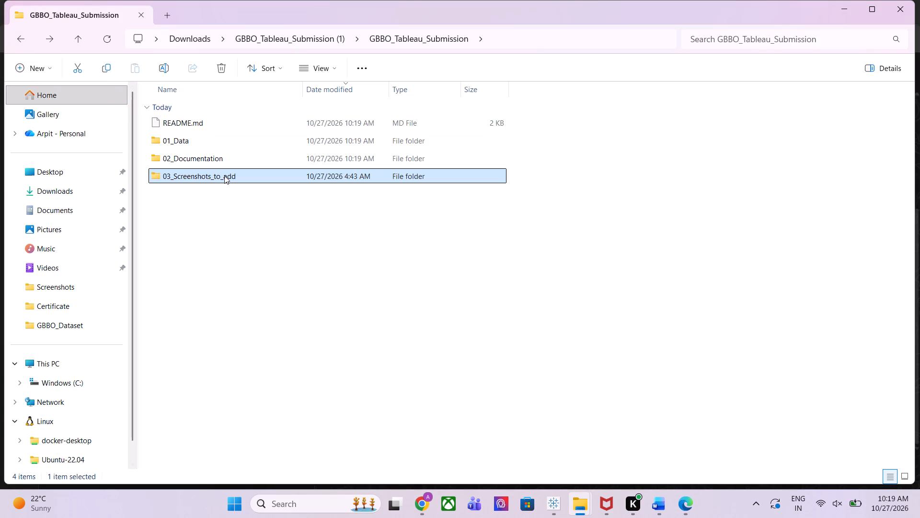
{"action": "left_click", "coordinate": [17, 35]}
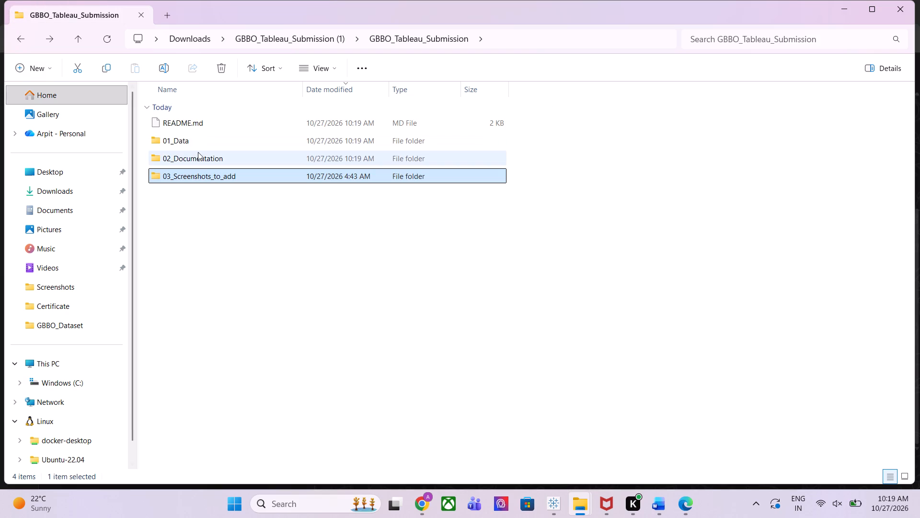
Open Data_Model_Diagram.png from the 02_Documentation folder, examine the table relationships, and close the image.
{"action": "double_click", "coordinate": [200, 156]}
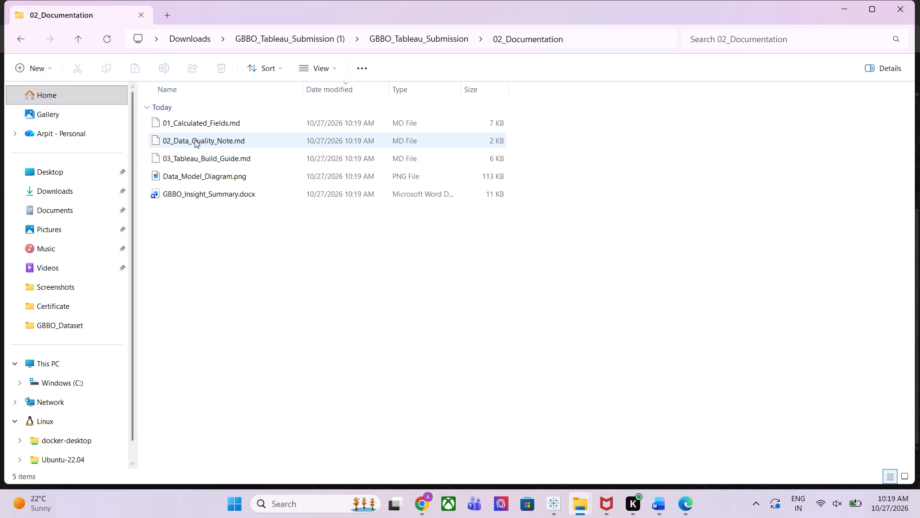
{"action": "triple_click", "coordinate": [222, 177]}
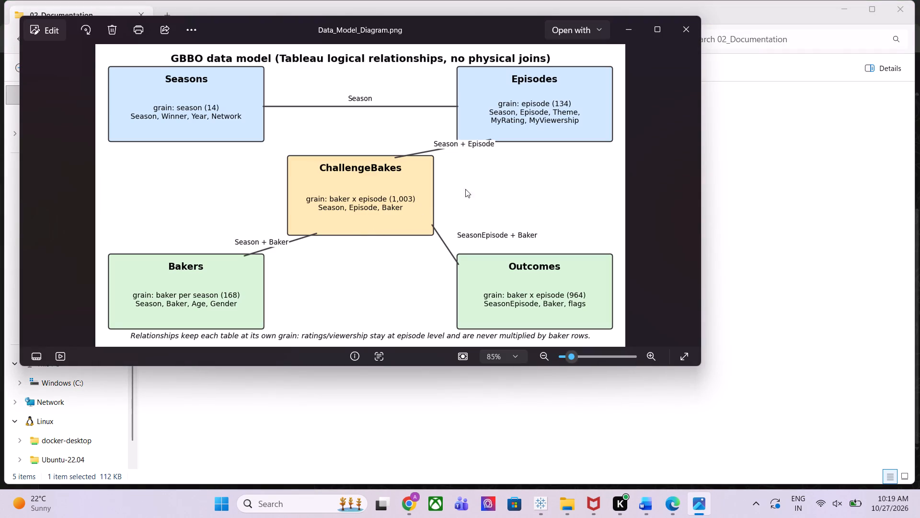
{"action": "left_click", "coordinate": [685, 32]}
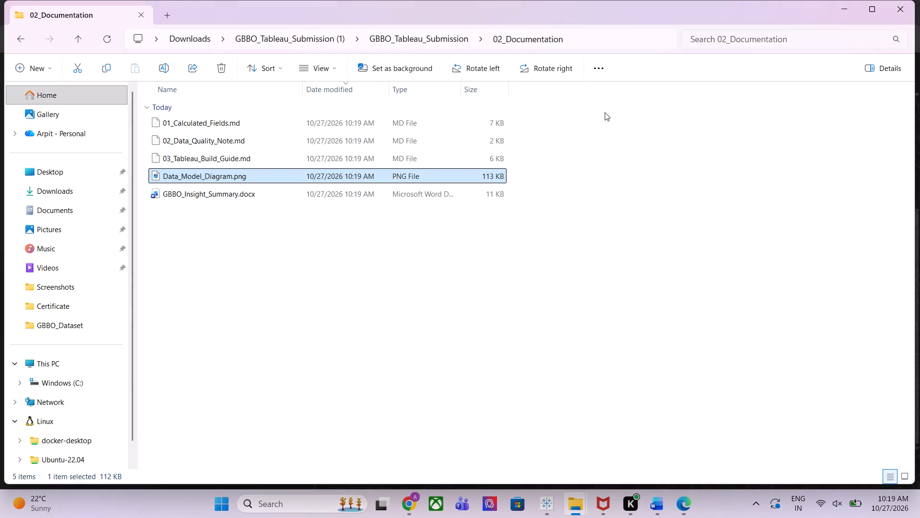
Switch to the 26-sept workbook in Tableau and look through the fields available for the Sheet 1 table.
{"action": "left_click", "coordinate": [551, 498]}
{"action": "left_click", "coordinate": [437, 439]}
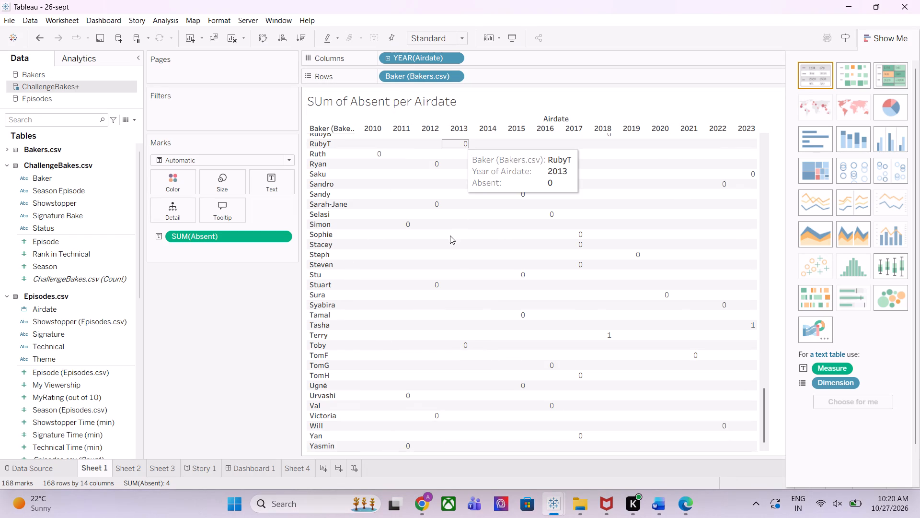
{"action": "scroll", "coordinate": [373, 246], "scroll_direction": "down", "scroll_amount": 5}
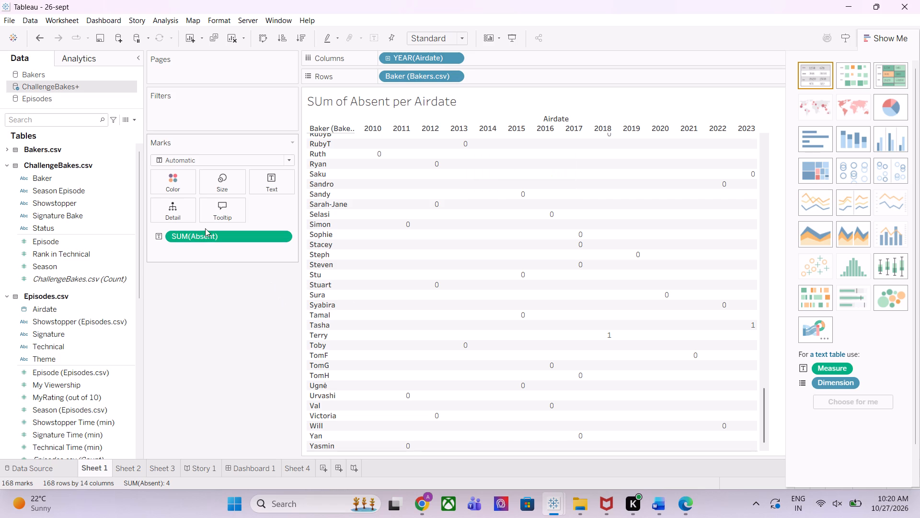
{"action": "scroll", "coordinate": [70, 320], "scroll_direction": "down", "scroll_amount": 2}
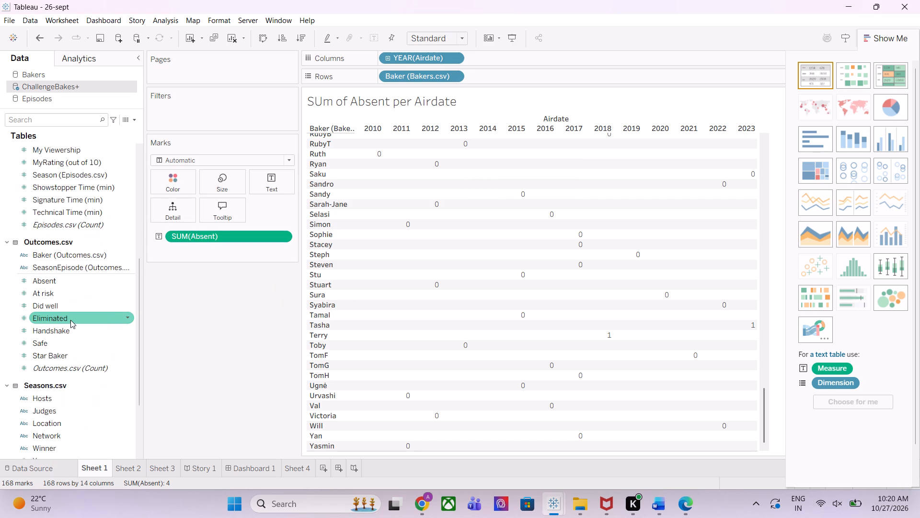
{"action": "scroll", "coordinate": [70, 320], "scroll_direction": "down", "scroll_amount": 2}
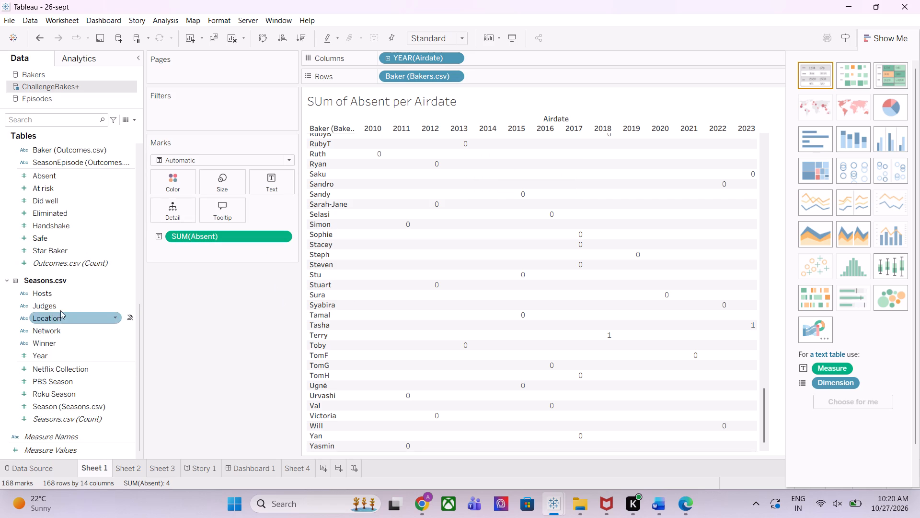
{"action": "scroll", "coordinate": [44, 315], "scroll_direction": "up", "scroll_amount": 2}
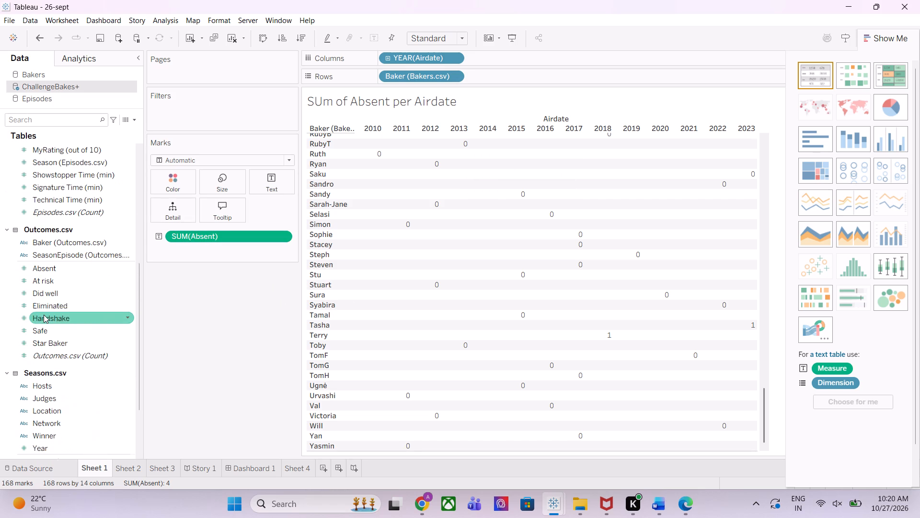
{"action": "scroll", "coordinate": [44, 315], "scroll_direction": "up", "scroll_amount": 2}
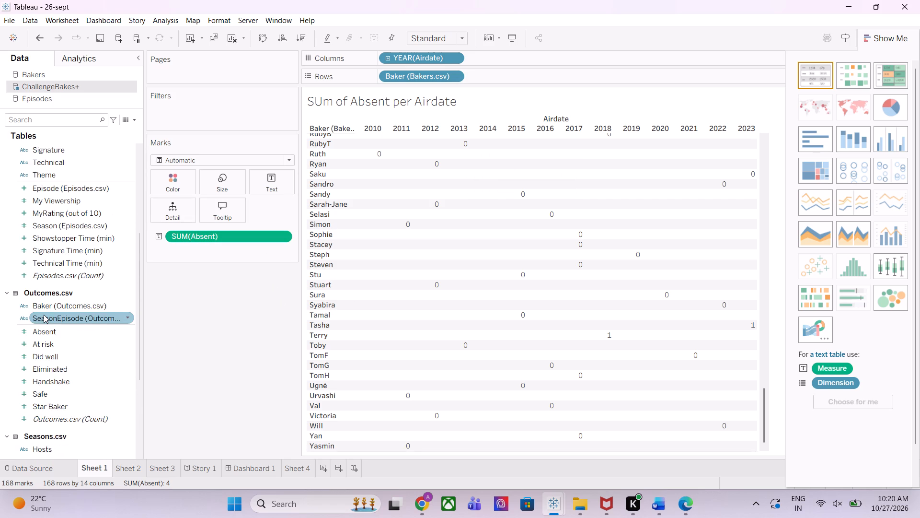
{"action": "scroll", "coordinate": [44, 315], "scroll_direction": "up", "scroll_amount": 4}
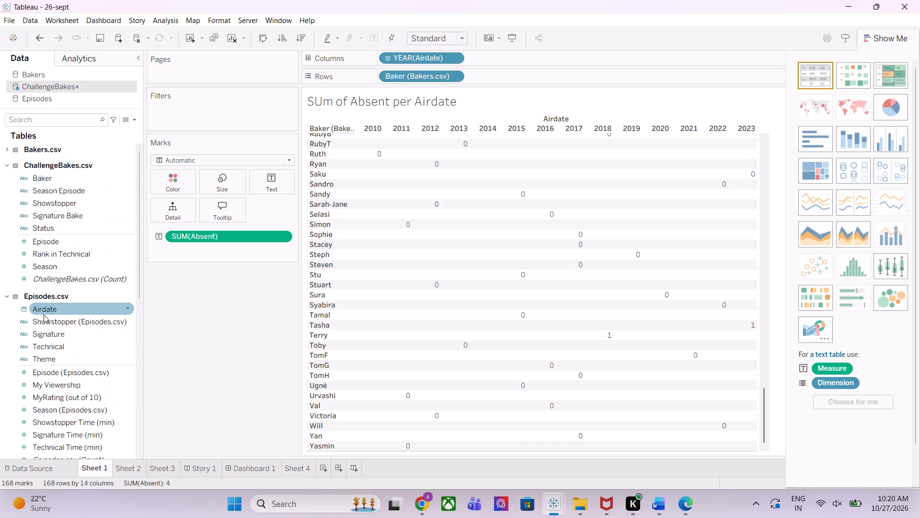
{"action": "scroll", "coordinate": [44, 315], "scroll_direction": "up", "scroll_amount": 1}
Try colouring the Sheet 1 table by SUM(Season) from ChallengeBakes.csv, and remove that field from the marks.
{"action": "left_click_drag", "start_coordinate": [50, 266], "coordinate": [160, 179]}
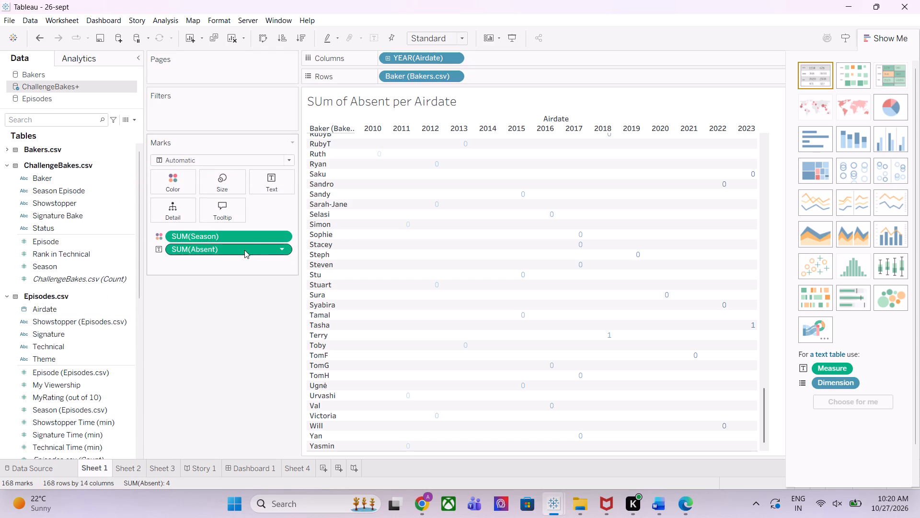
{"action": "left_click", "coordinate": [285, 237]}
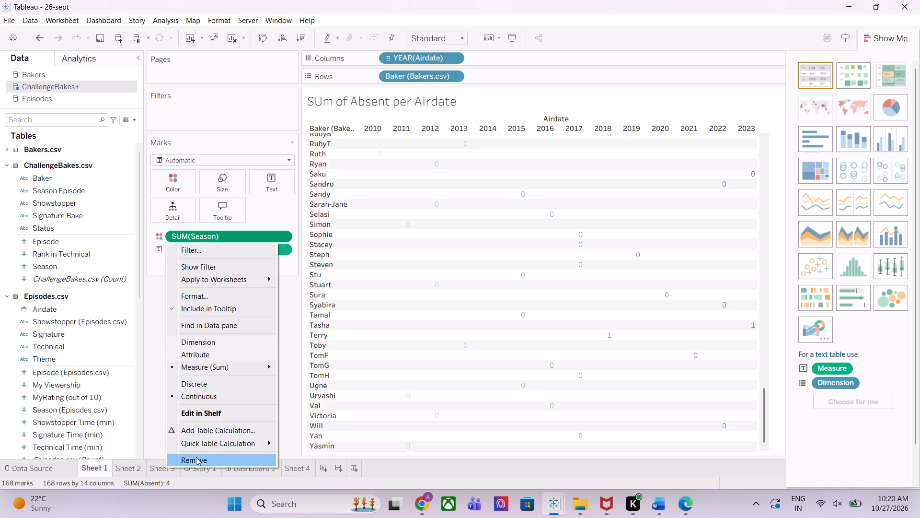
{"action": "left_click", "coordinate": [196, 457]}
On Sheet 2, try the chart as a heat map and change it back to a pie chart.
{"action": "left_click", "coordinate": [124, 468]}
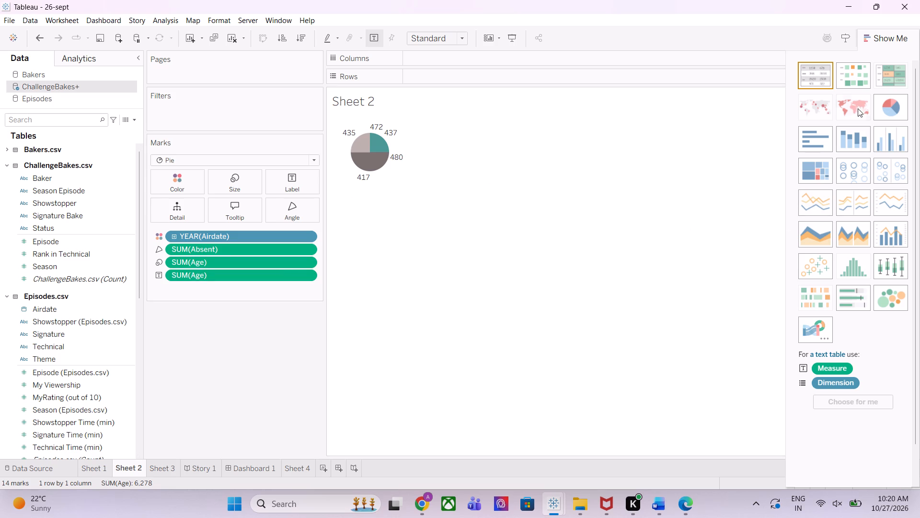
{"action": "left_click", "coordinate": [850, 72]}
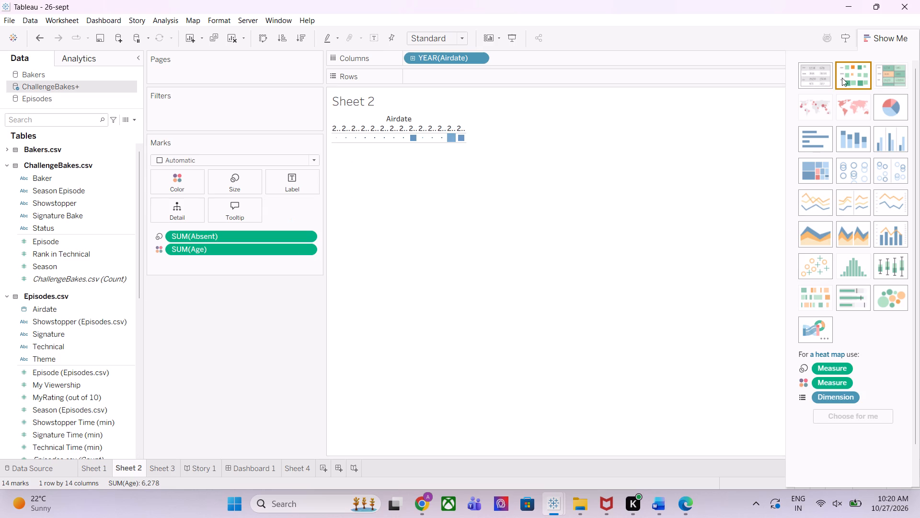
{"action": "left_click", "coordinate": [897, 106]}
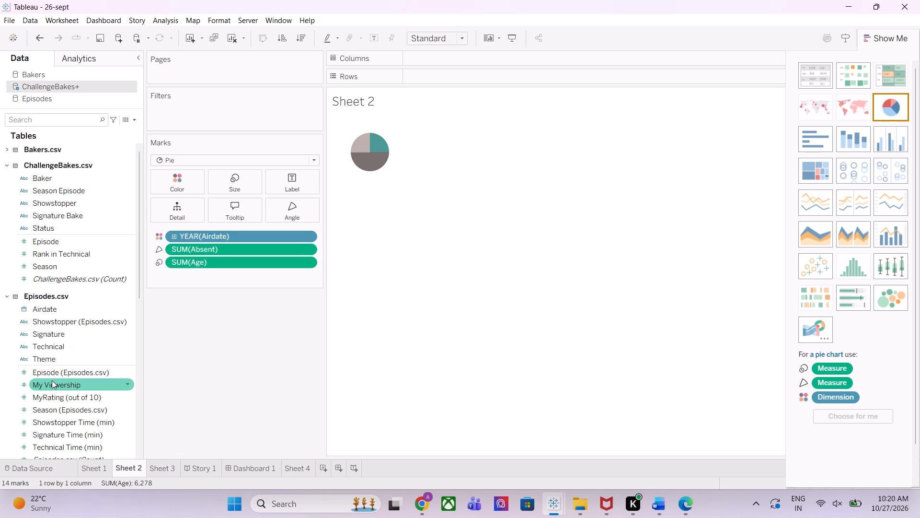
Look through the Episodes, Outcomes, Seasons and ChallengeBakes fields for one to use in the Sheet 2 pie chart.
{"action": "scroll", "coordinate": [52, 380], "scroll_direction": "up", "scroll_amount": 1}
{"action": "scroll", "coordinate": [51, 288], "scroll_direction": "down", "scroll_amount": 2}
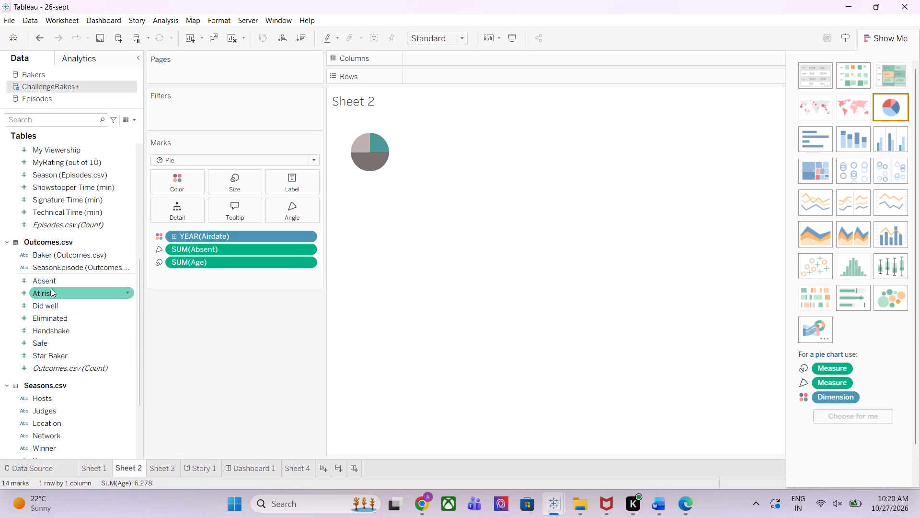
{"action": "scroll", "coordinate": [52, 397], "scroll_direction": "down", "scroll_amount": 3}
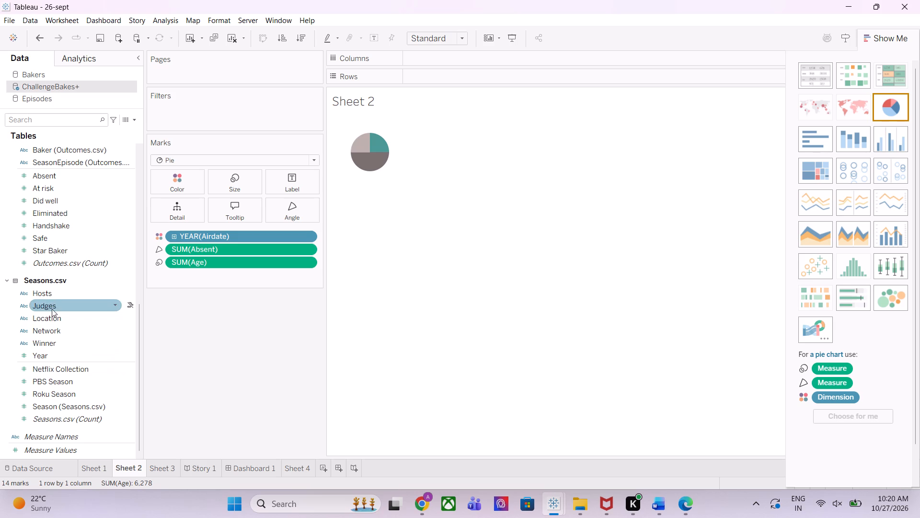
{"action": "scroll", "coordinate": [52, 243], "scroll_direction": "up", "scroll_amount": 2}
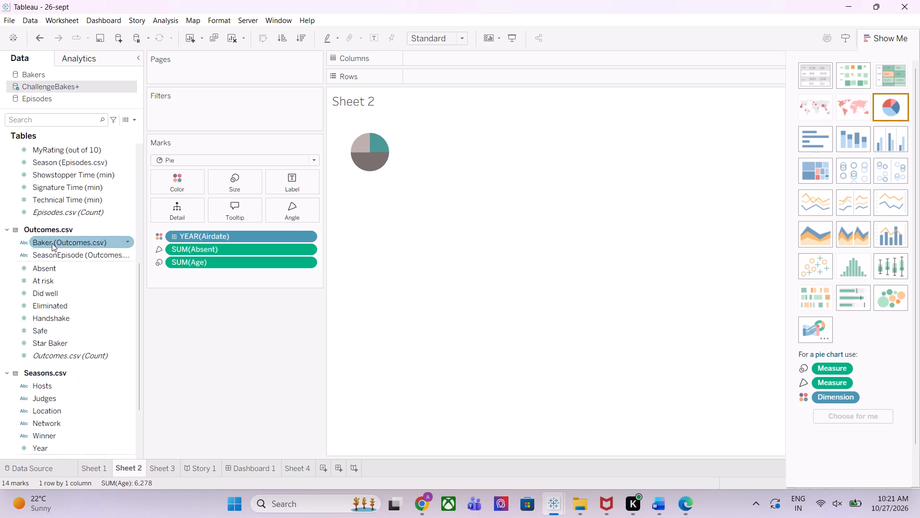
{"action": "scroll", "coordinate": [52, 243], "scroll_direction": "up", "scroll_amount": 5}
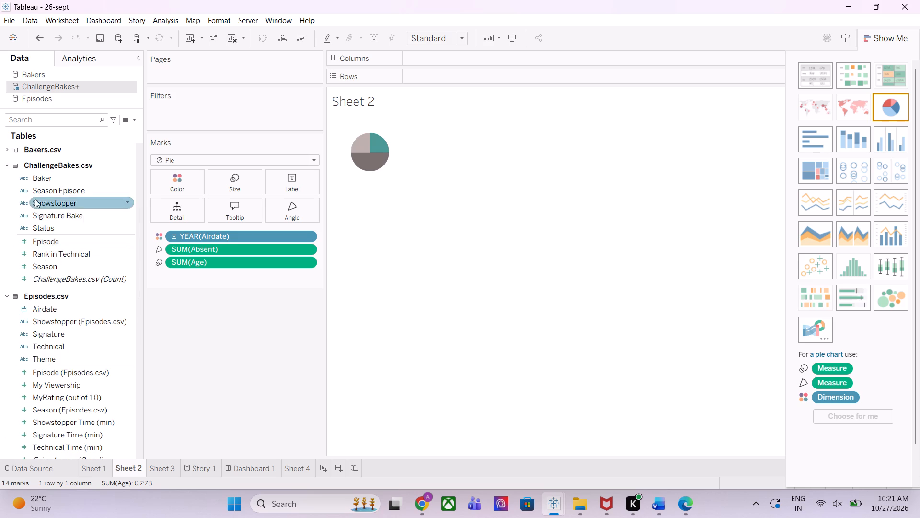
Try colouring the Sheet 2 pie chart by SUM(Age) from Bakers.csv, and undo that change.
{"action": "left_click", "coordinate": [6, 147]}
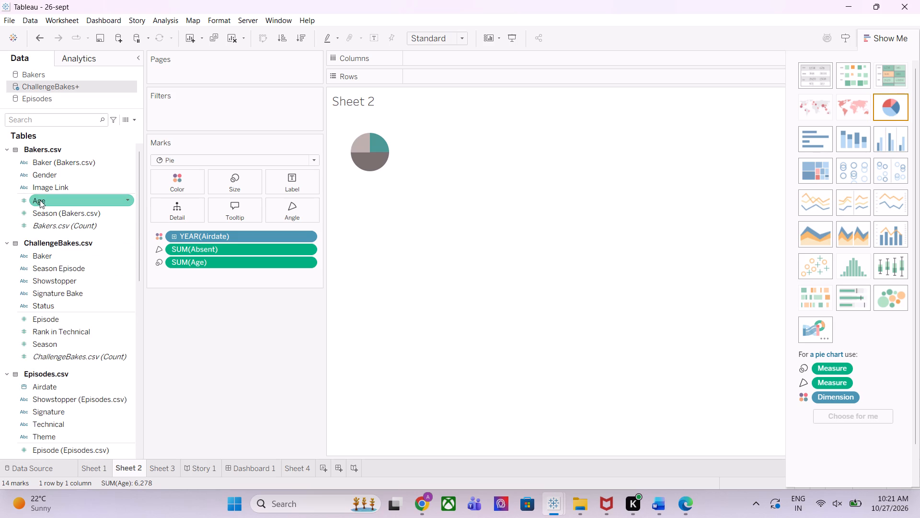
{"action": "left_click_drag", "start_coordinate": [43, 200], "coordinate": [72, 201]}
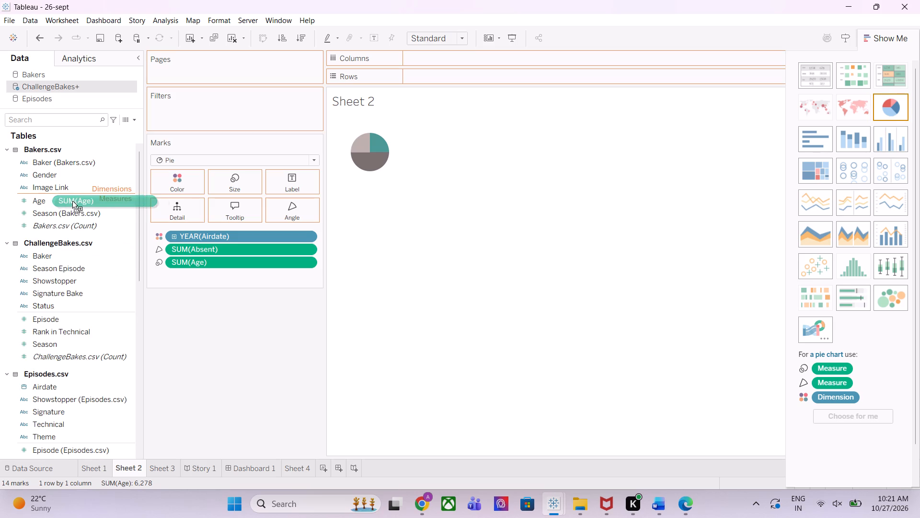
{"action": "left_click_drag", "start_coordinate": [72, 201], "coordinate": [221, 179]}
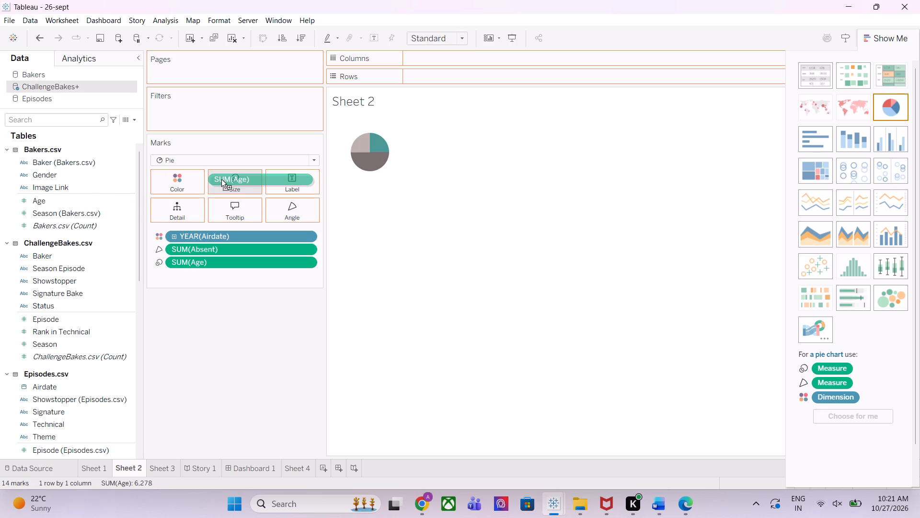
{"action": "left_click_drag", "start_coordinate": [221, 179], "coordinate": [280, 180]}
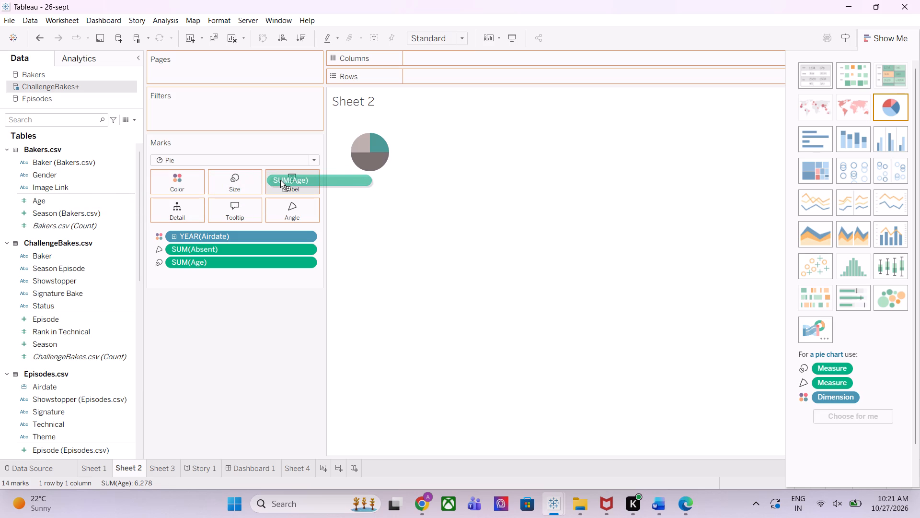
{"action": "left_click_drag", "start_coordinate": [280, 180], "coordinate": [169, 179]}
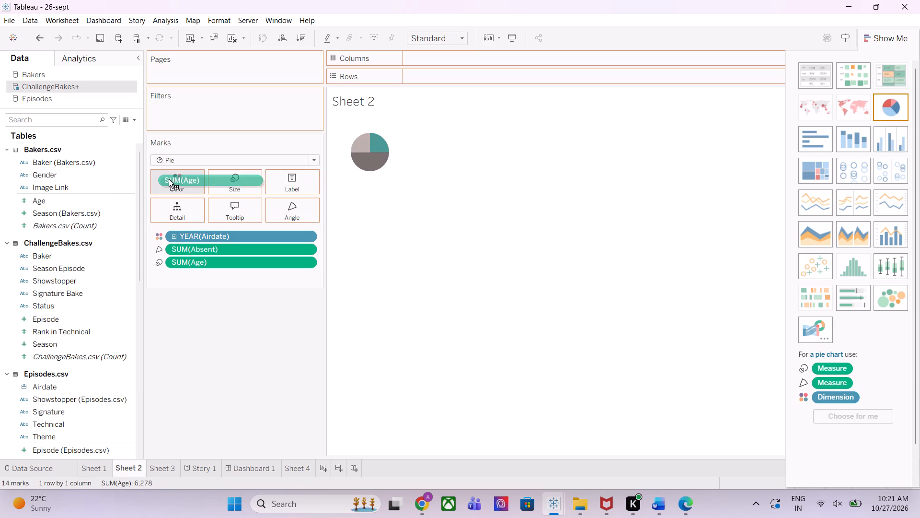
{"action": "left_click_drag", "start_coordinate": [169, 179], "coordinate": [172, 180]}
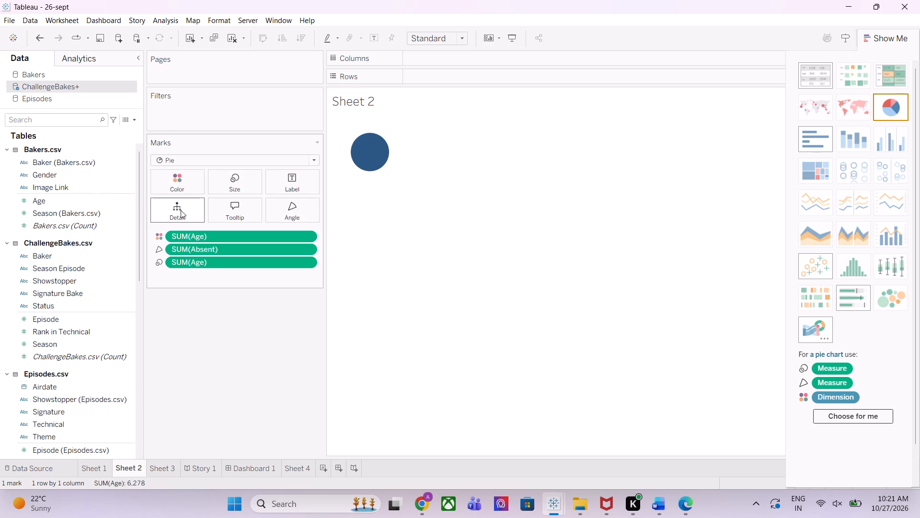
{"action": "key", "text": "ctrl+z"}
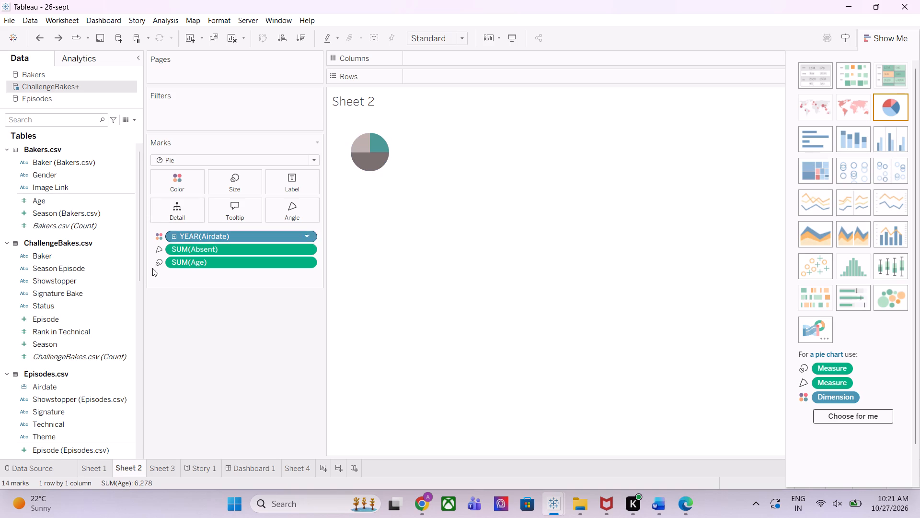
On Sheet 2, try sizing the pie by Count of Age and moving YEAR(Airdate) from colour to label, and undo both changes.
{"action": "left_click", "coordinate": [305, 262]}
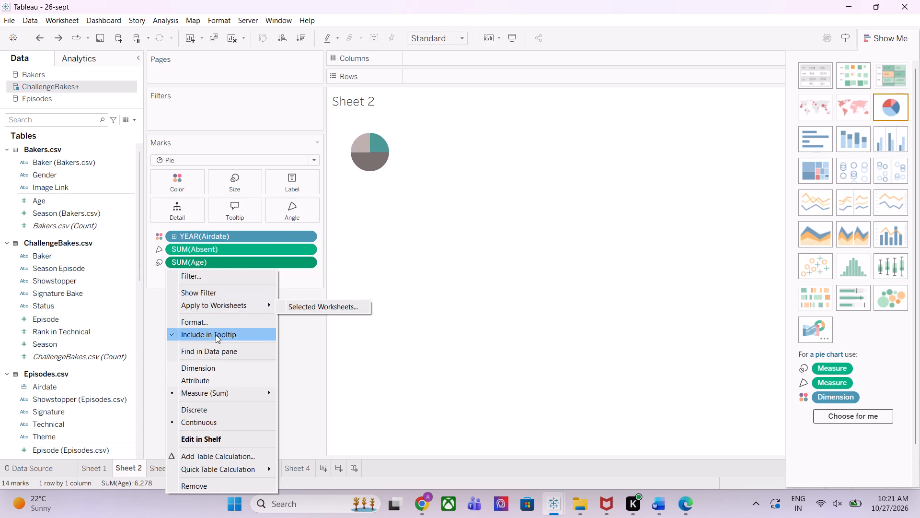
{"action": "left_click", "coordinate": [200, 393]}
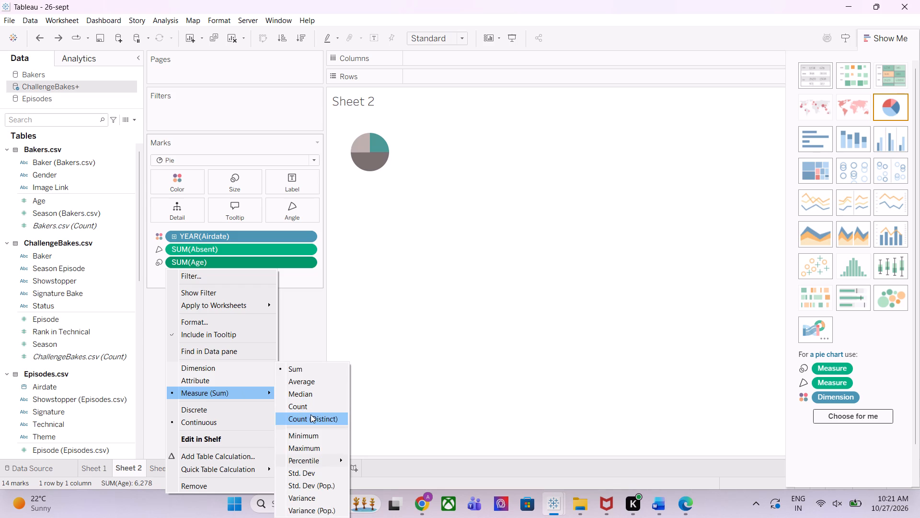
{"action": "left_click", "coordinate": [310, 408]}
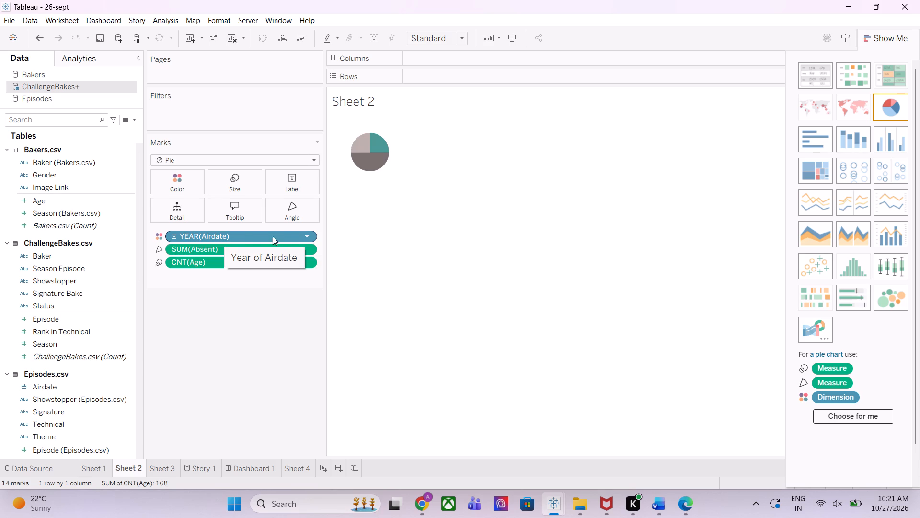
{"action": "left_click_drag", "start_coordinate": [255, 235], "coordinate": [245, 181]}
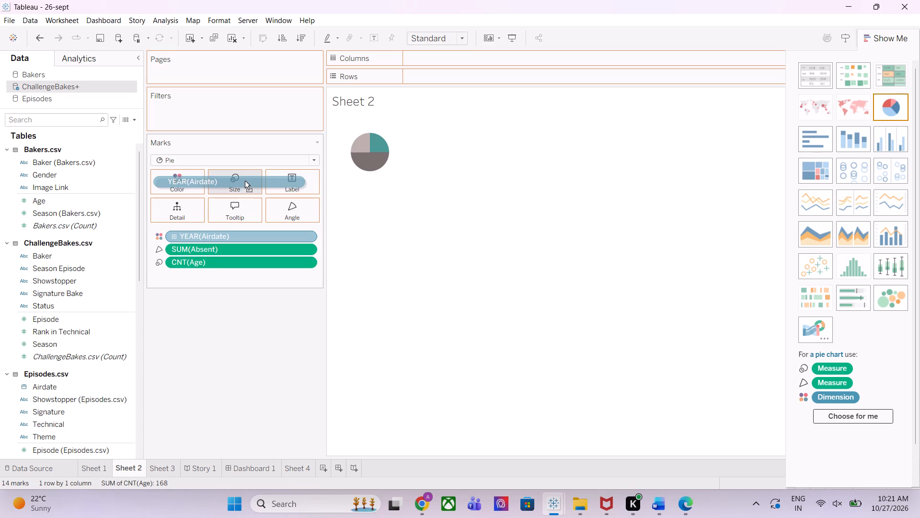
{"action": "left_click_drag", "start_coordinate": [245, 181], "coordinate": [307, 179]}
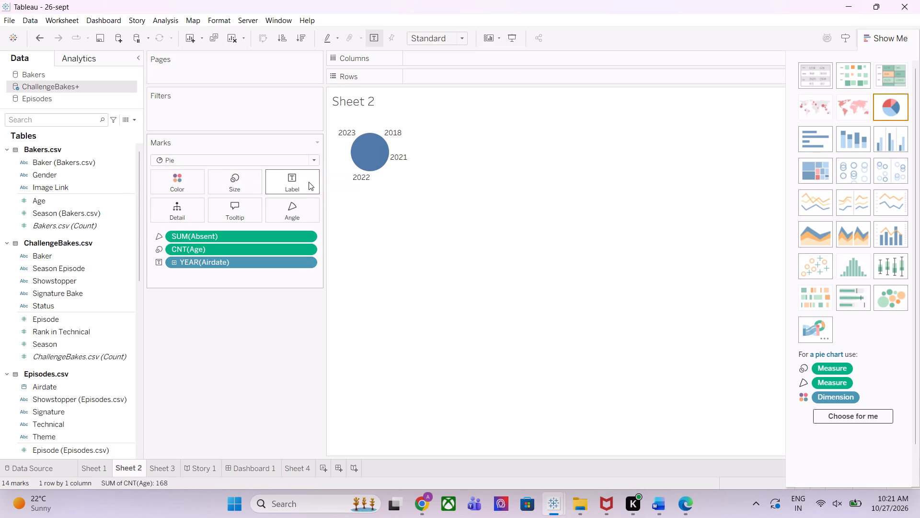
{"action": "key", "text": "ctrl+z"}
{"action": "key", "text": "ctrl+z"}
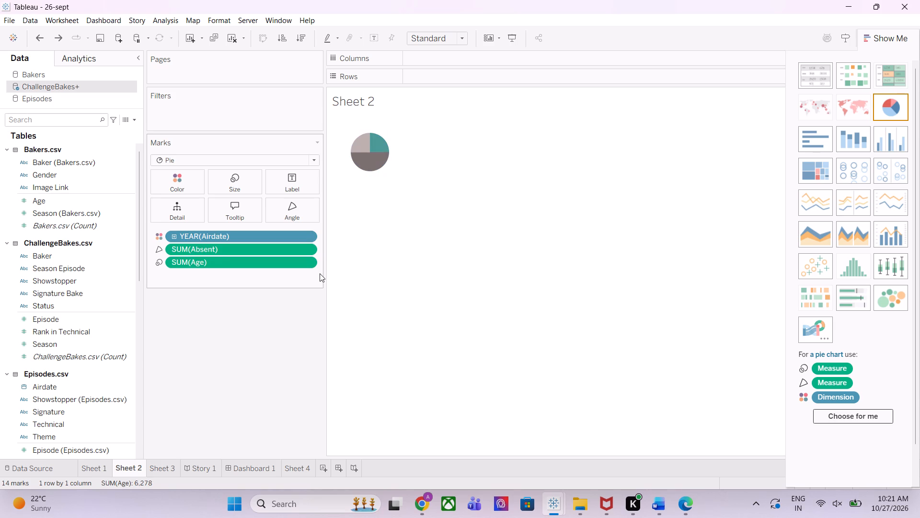
Undo the earlier Sheet 2 chart changes and the removal of SUM(Season) on Sheet 1, and move on to Sheet 3.
{"action": "key", "text": "ctrl+z"}
{"action": "key", "text": "ctrl+z"}
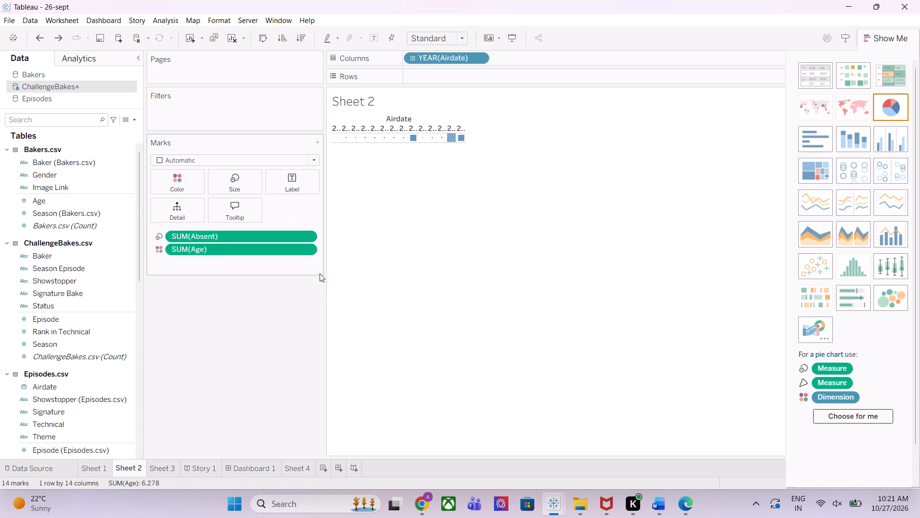
{"action": "key", "text": "ctrl+z"}
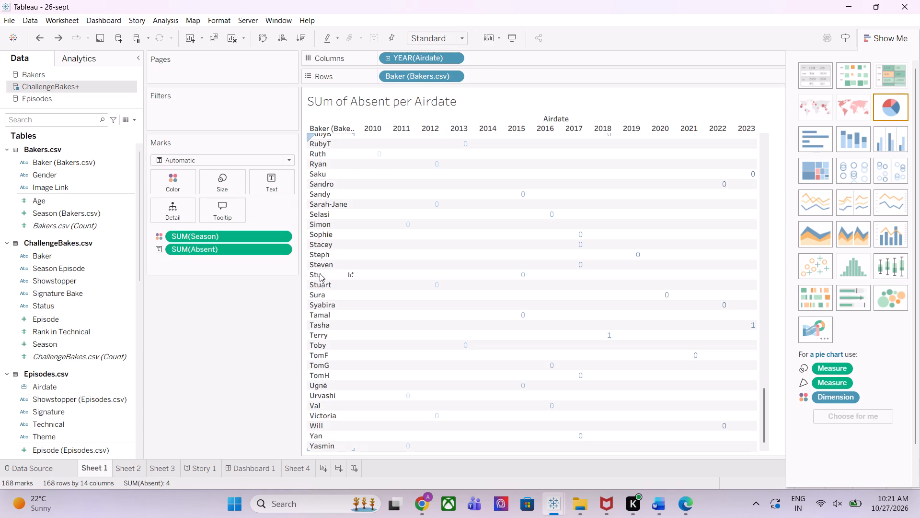
{"action": "left_click", "coordinate": [131, 469]}
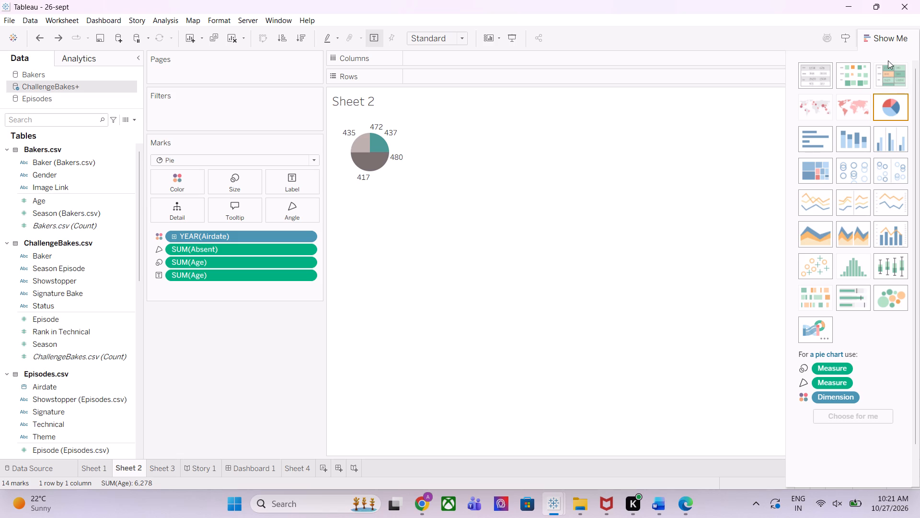
{"action": "left_click", "coordinate": [159, 467]}
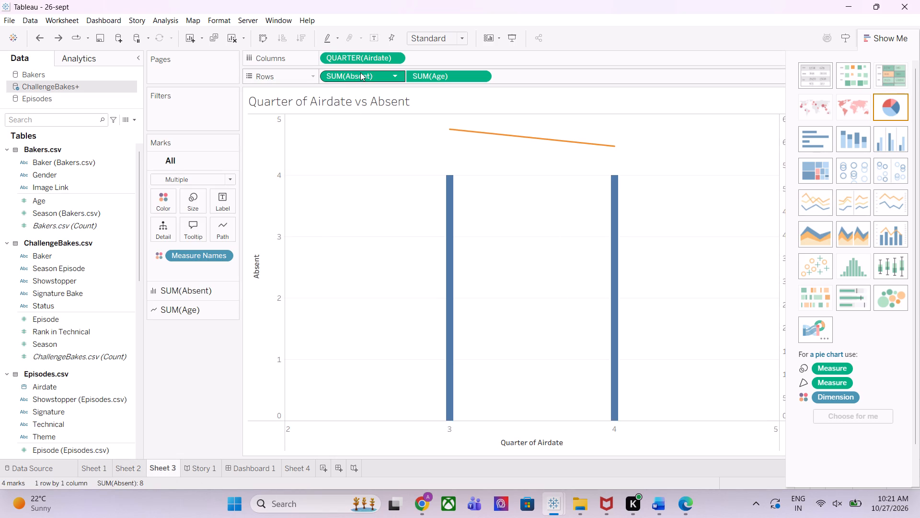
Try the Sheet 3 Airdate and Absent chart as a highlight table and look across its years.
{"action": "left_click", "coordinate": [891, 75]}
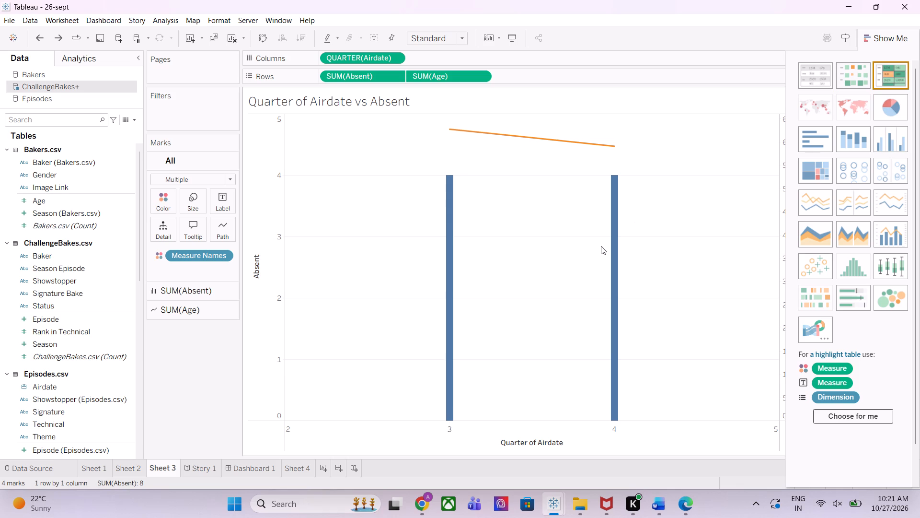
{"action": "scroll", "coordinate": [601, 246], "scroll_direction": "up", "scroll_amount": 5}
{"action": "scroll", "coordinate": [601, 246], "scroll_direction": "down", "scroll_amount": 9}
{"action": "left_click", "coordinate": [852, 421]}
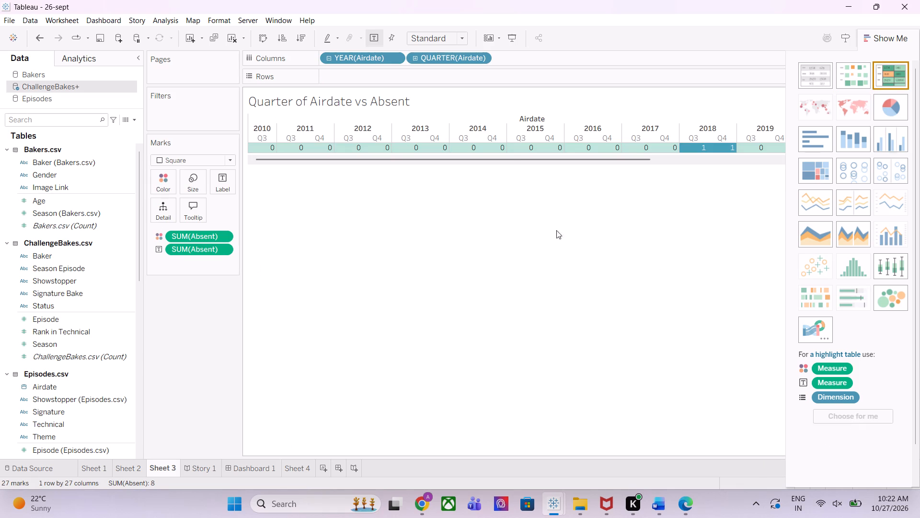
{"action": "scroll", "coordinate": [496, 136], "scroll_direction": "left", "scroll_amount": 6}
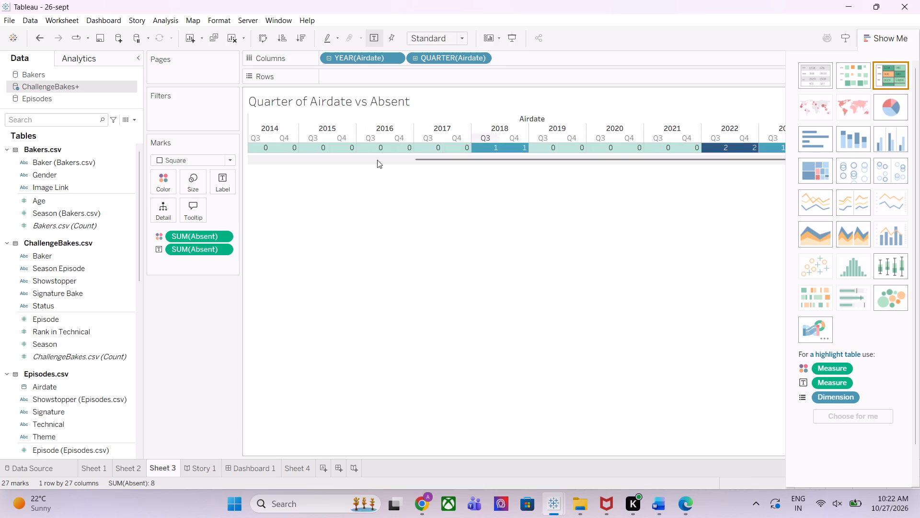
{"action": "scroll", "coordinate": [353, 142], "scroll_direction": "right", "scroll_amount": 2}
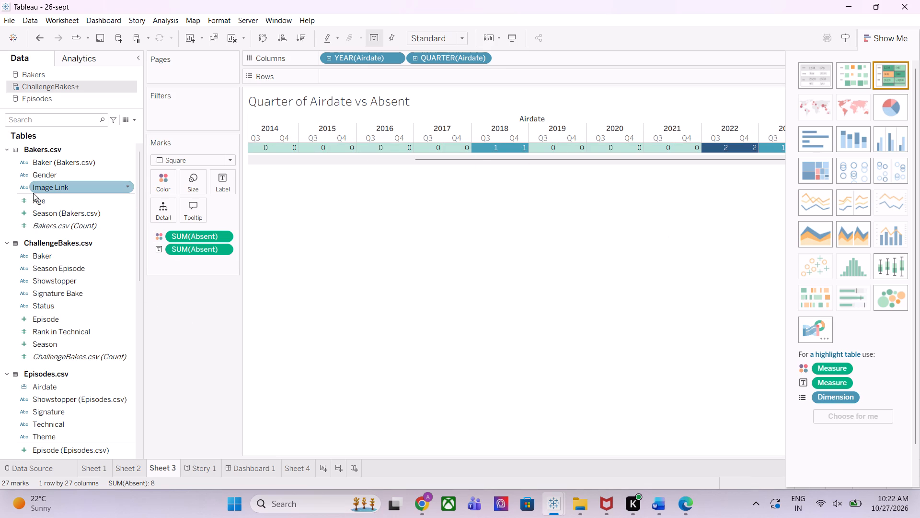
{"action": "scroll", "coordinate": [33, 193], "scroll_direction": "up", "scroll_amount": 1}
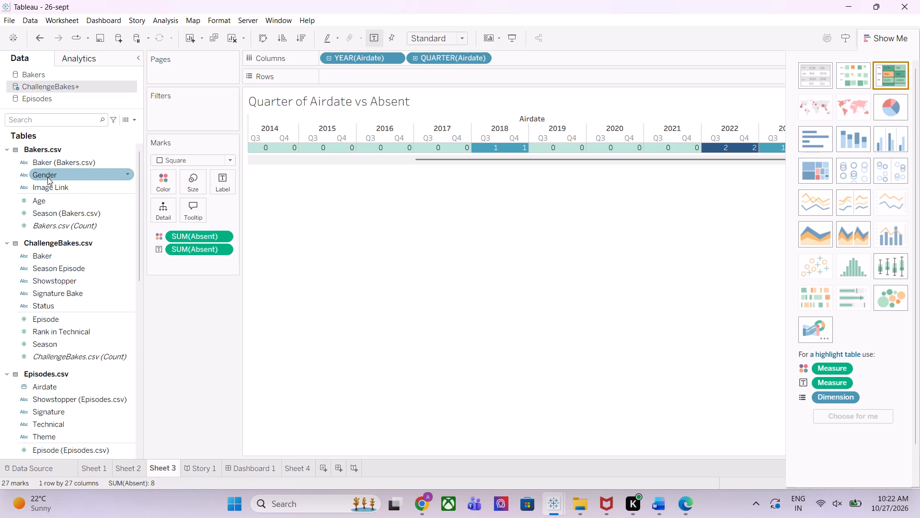
Change the Sheet 3 chart to packed bubbles, and put Gender on Columns and SUM(Age) on Rows.
{"action": "left_click", "coordinate": [899, 299]}
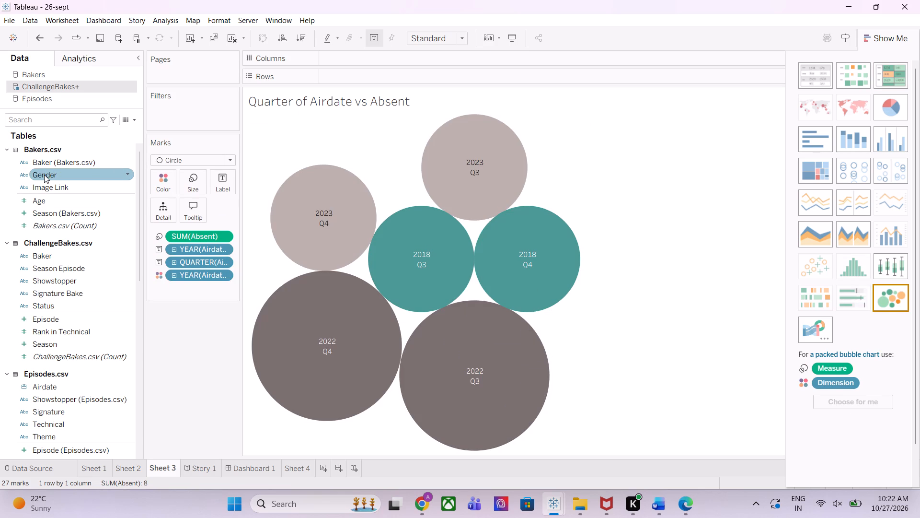
{"action": "left_click_drag", "start_coordinate": [44, 175], "coordinate": [345, 59]}
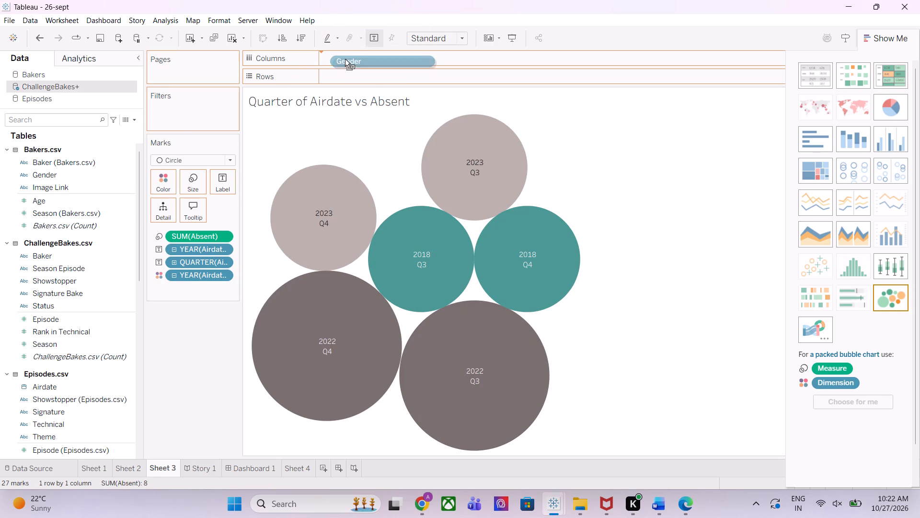
{"action": "left_click_drag", "start_coordinate": [345, 59], "coordinate": [345, 62]}
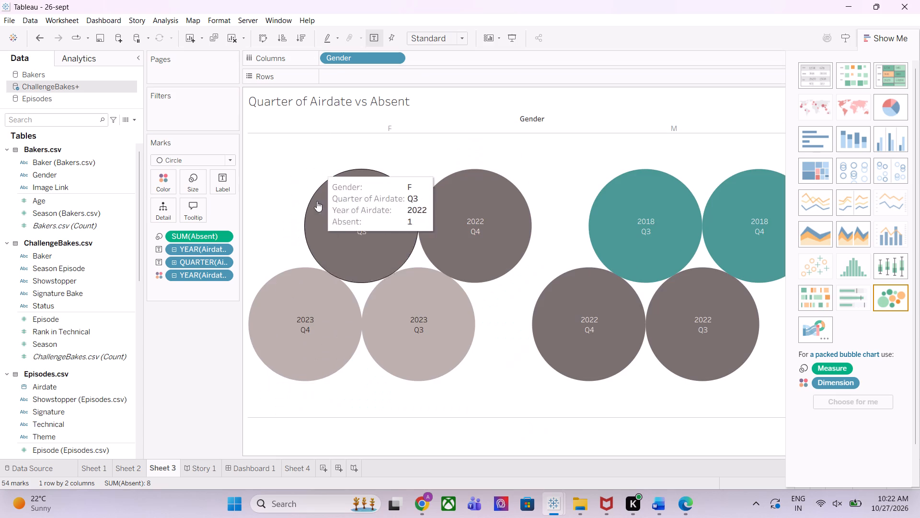
{"action": "left_click_drag", "start_coordinate": [42, 200], "coordinate": [158, 184]}
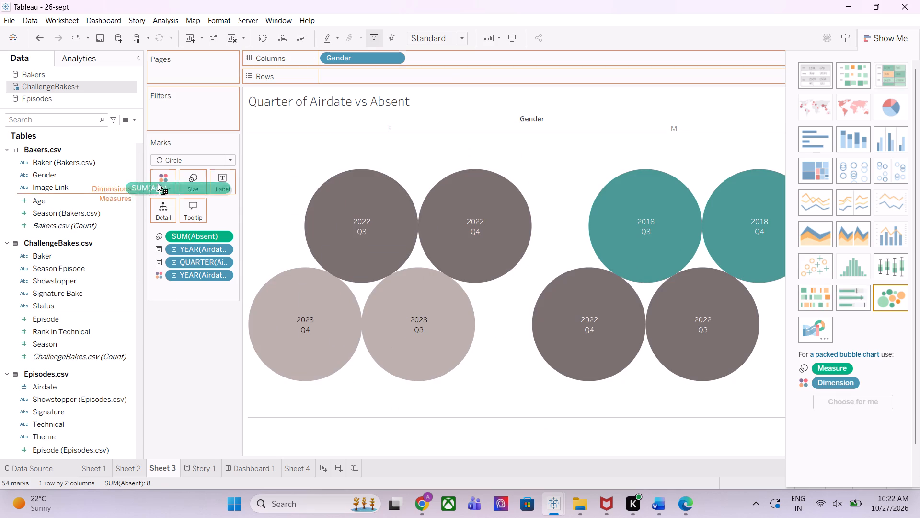
{"action": "left_click_drag", "start_coordinate": [158, 184], "coordinate": [363, 79]}
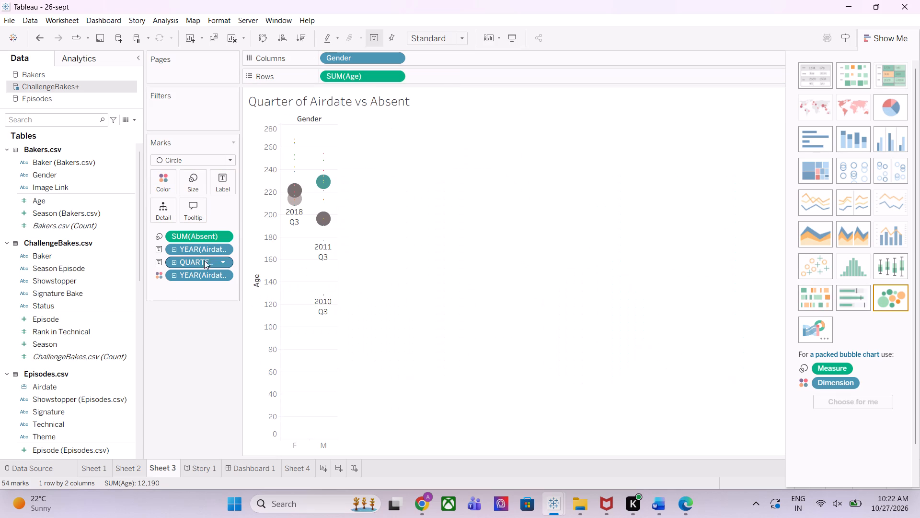
Remove SUM(Absent), QUARTER(Airdate) and both YEAR(Airdate) fields from the Sheet 3 marks.
{"action": "right_click", "coordinate": [227, 234]}
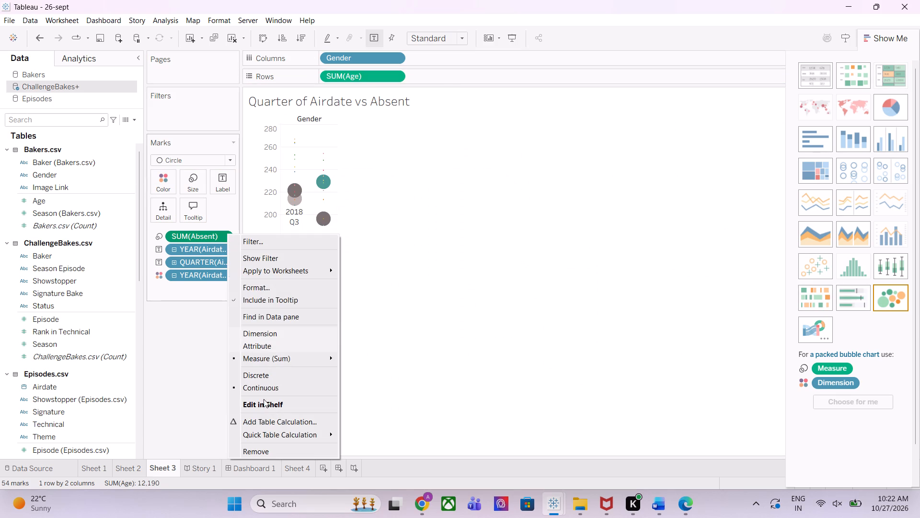
{"action": "left_click", "coordinate": [257, 449]}
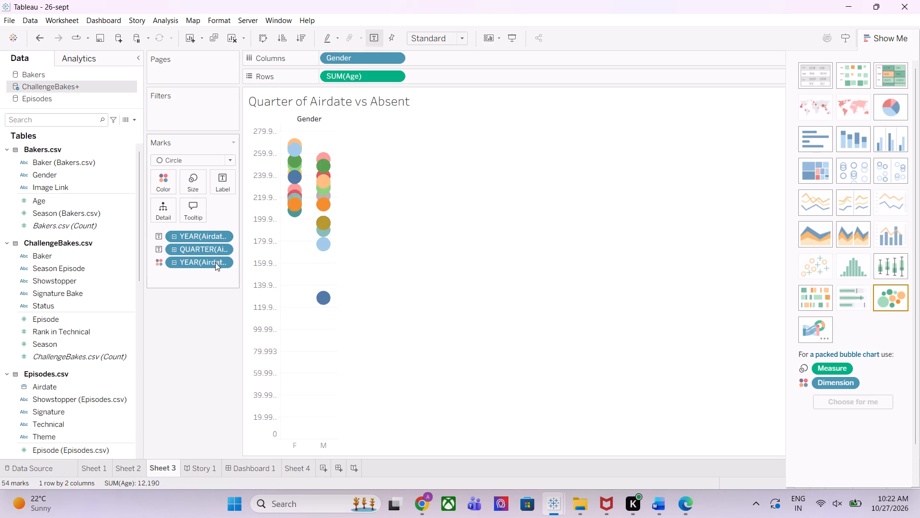
{"action": "right_click", "coordinate": [215, 236]}
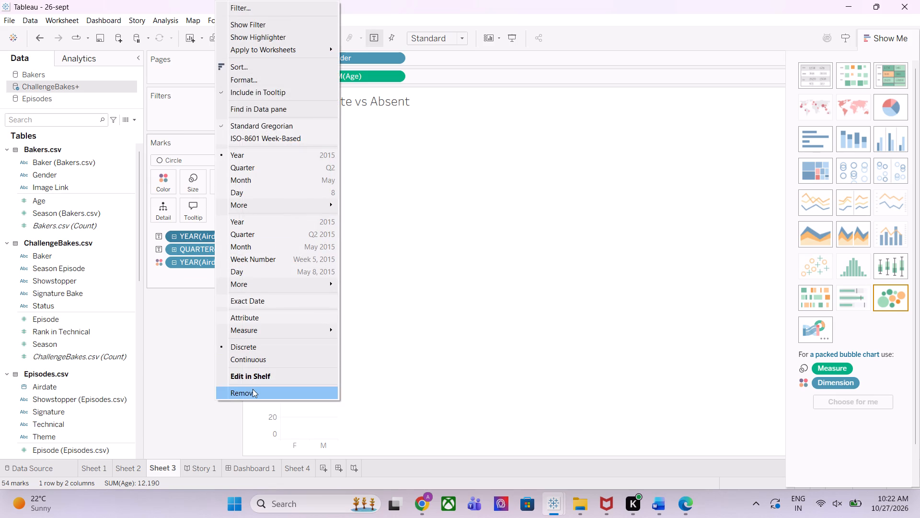
{"action": "left_click", "coordinate": [253, 389]}
{"action": "right_click", "coordinate": [213, 236]}
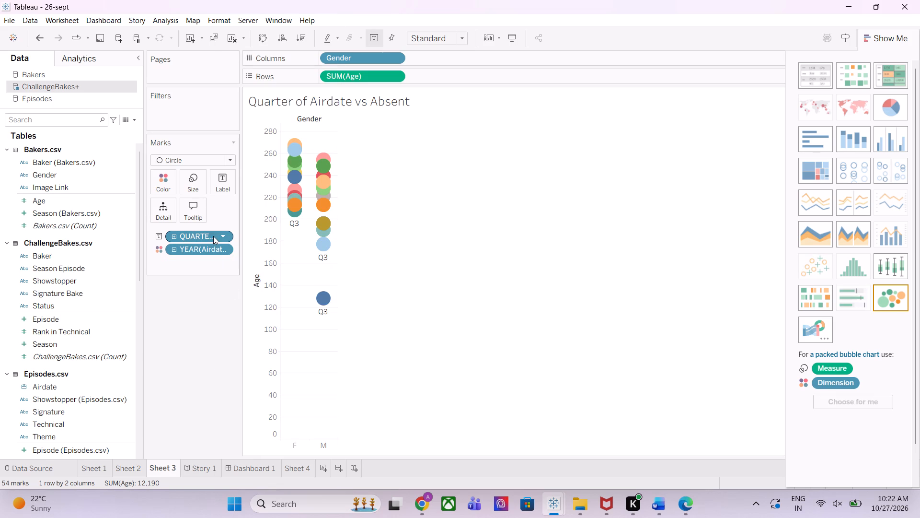
{"action": "left_click", "coordinate": [245, 393]}
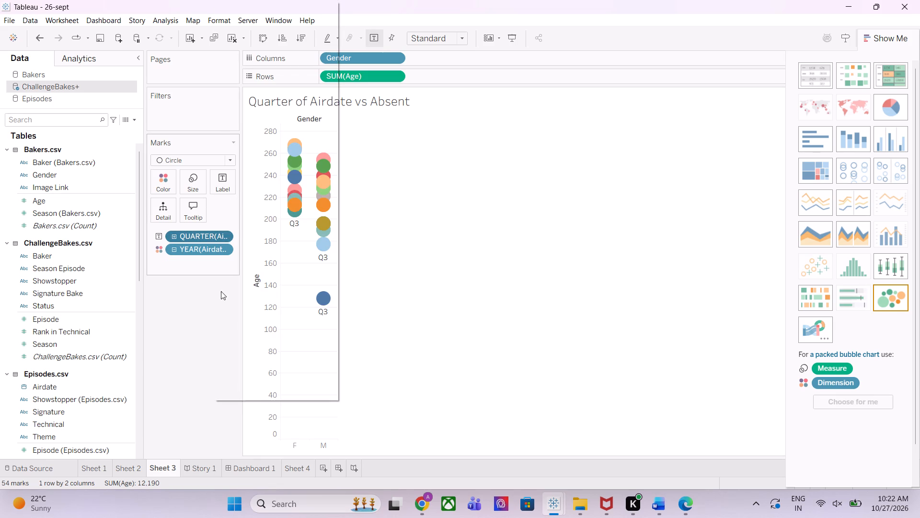
{"action": "right_click", "coordinate": [209, 236]}
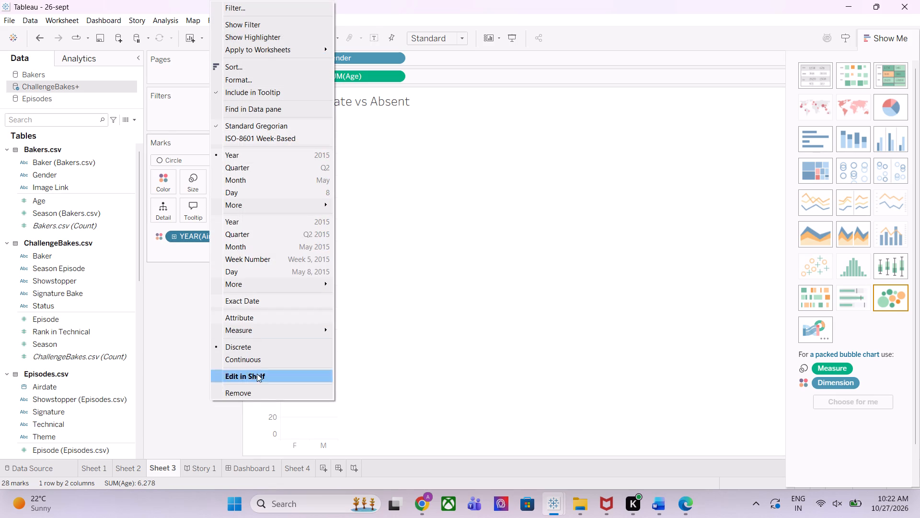
{"action": "left_click", "coordinate": [254, 388]}
{"action": "scroll", "coordinate": [377, 259], "scroll_direction": "up", "scroll_amount": 1}
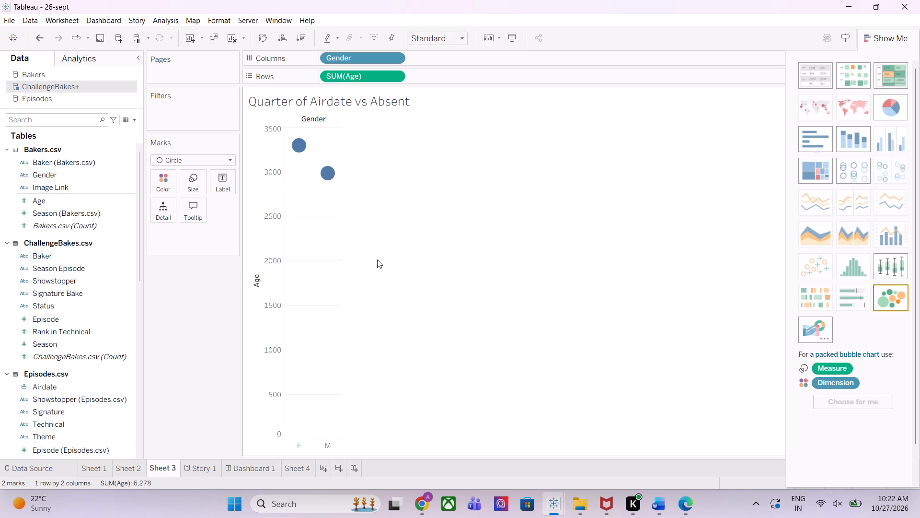
{"action": "scroll", "coordinate": [377, 259], "scroll_direction": "up", "scroll_amount": 1}
{"action": "scroll", "coordinate": [377, 259], "scroll_direction": "down", "scroll_amount": 4}
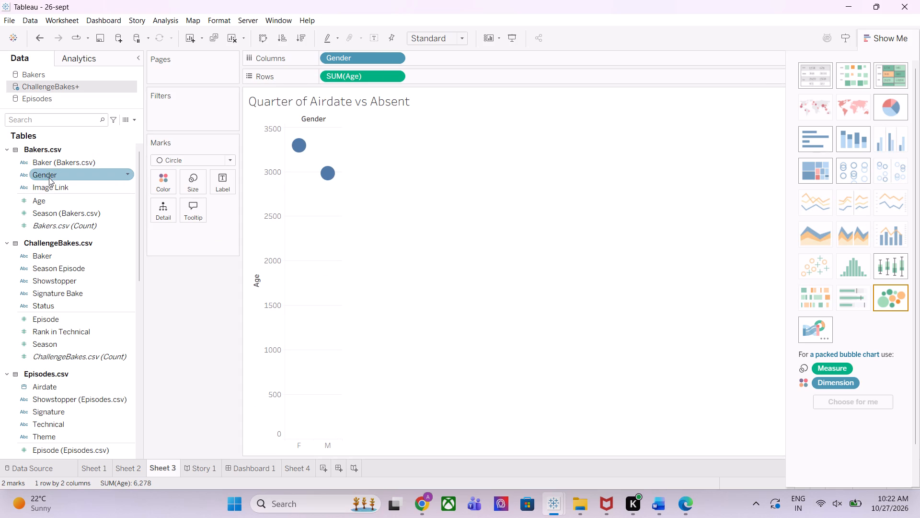
Colour the Sheet 3 circles by Gender from Bakers.csv.
{"action": "left_click_drag", "start_coordinate": [49, 174], "coordinate": [221, 178]}
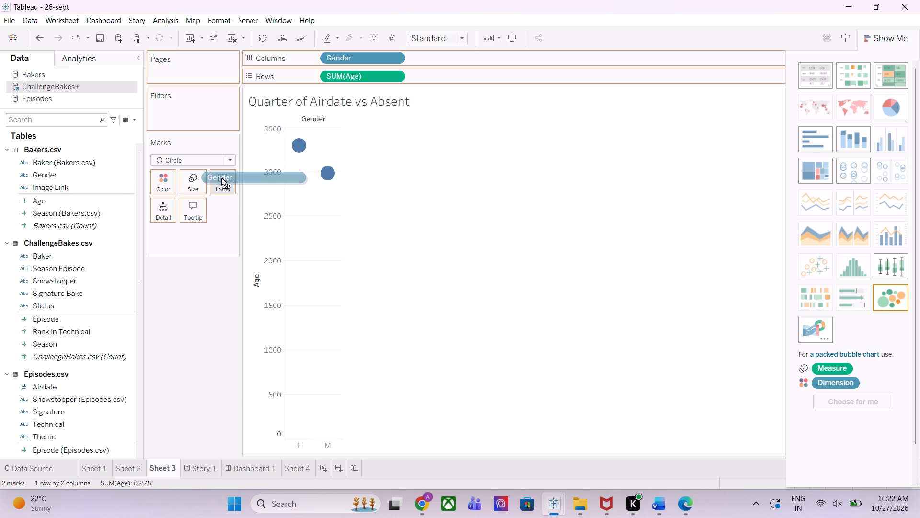
{"action": "left_click_drag", "start_coordinate": [221, 178], "coordinate": [163, 180]}
{"action": "scroll", "coordinate": [353, 215], "scroll_direction": "down", "scroll_amount": 1}
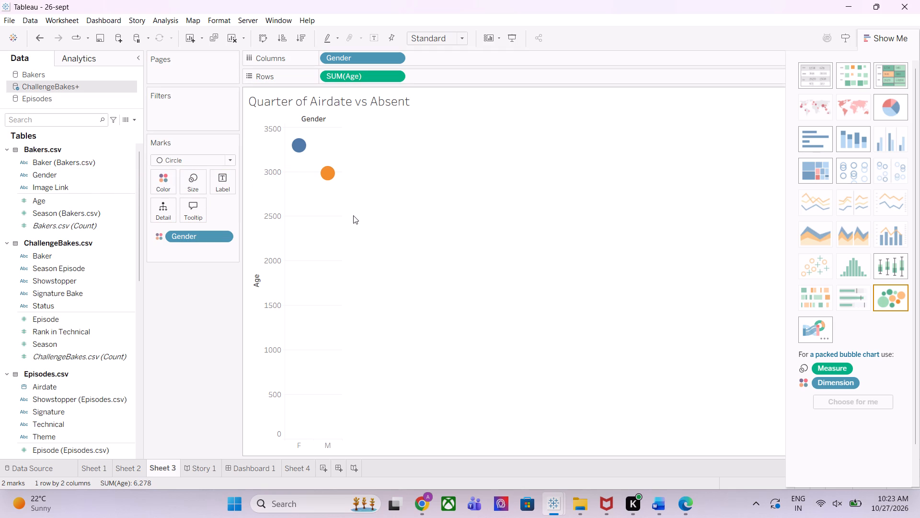
{"action": "scroll", "coordinate": [353, 215], "scroll_direction": "up", "scroll_amount": 1}
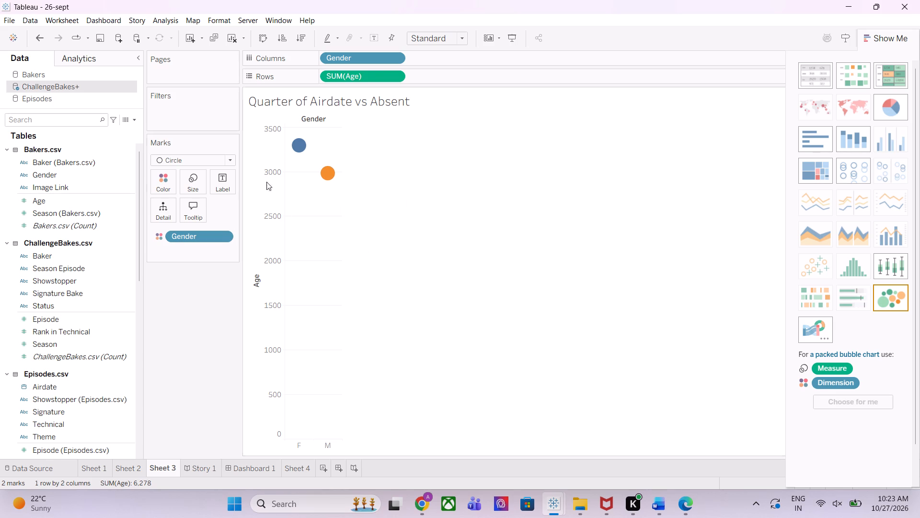
Set the Age measure on the Sheet 3 Rows to Count.
{"action": "left_click", "coordinate": [395, 71]}
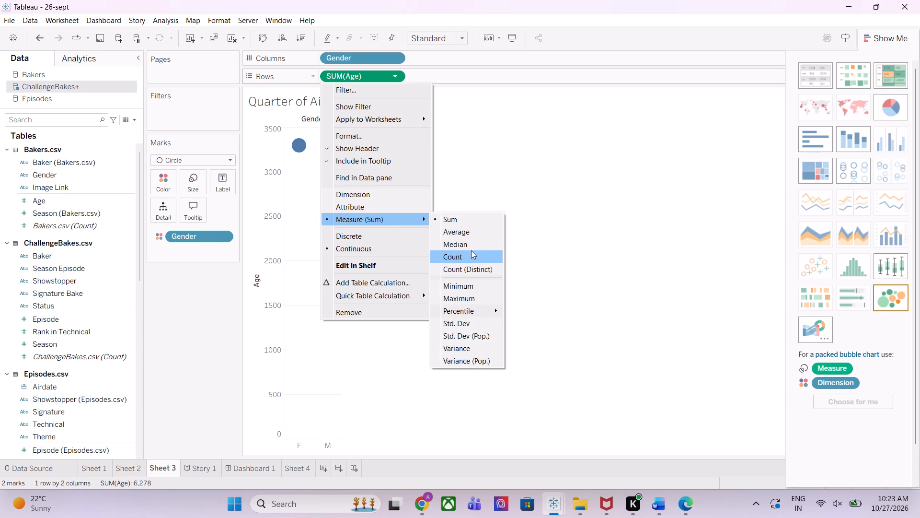
{"action": "left_click", "coordinate": [471, 250]}
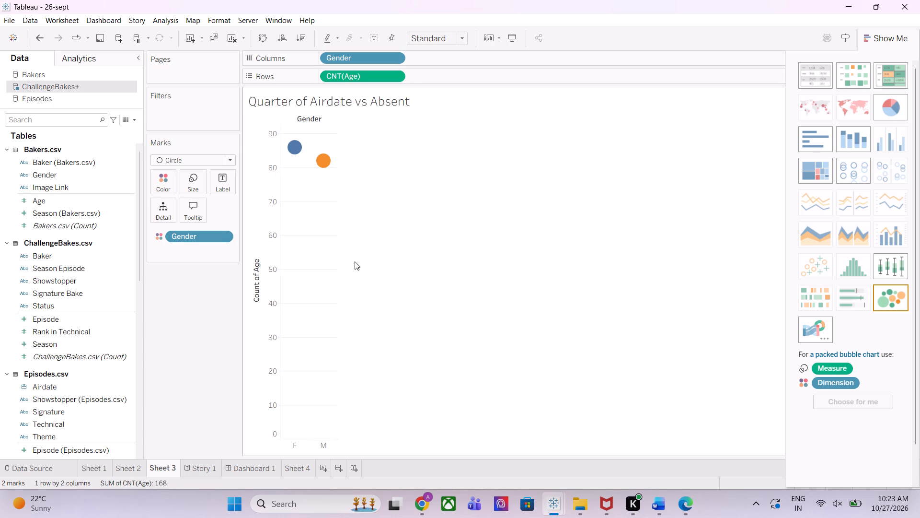
Change the Sheet 3 chart title to "Count of Age per Gender".
{"action": "left_click", "coordinate": [366, 101]}
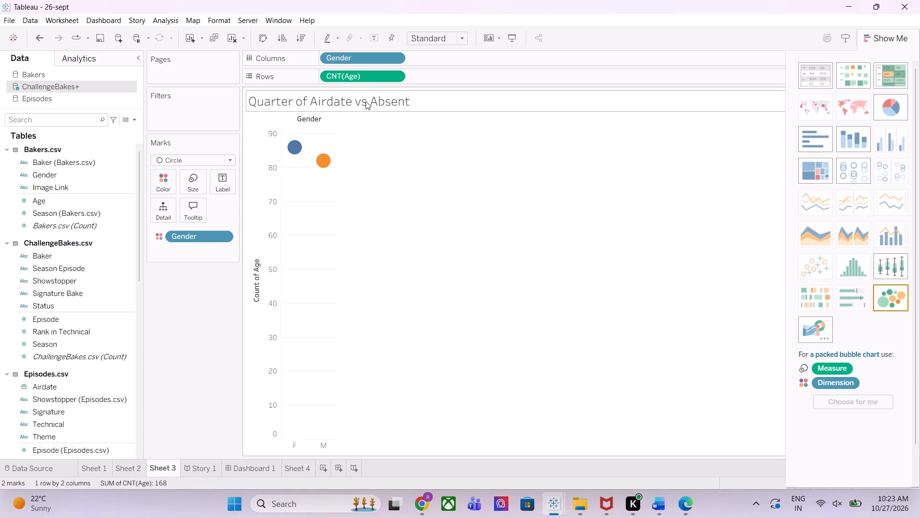
{"action": "left_click", "coordinate": [432, 95]}
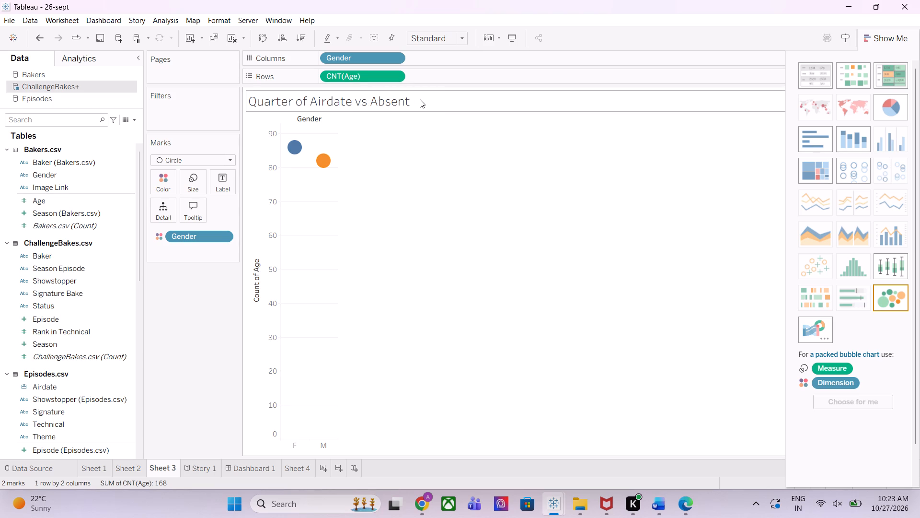
{"action": "left_click", "coordinate": [420, 99]}
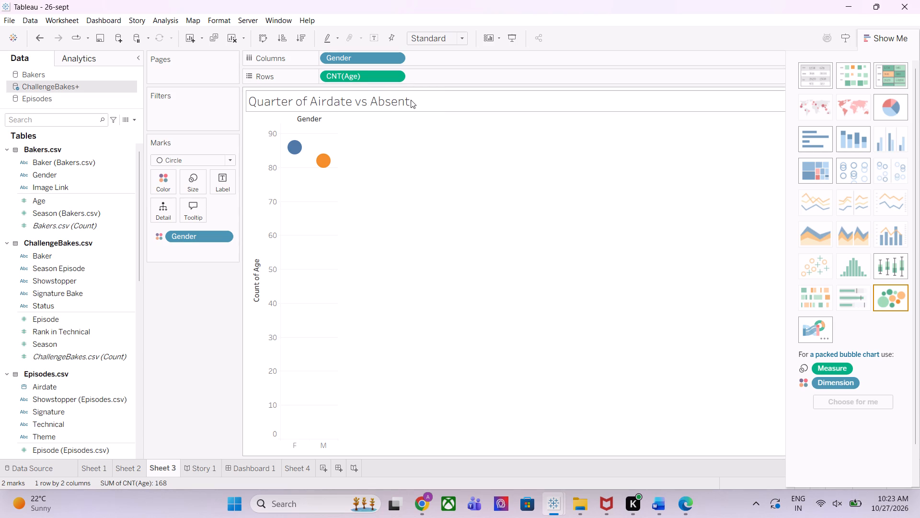
{"action": "left_click", "coordinate": [411, 100]}
{"action": "left_click", "coordinate": [406, 104]}
{"action": "double_click", "coordinate": [432, 100]}
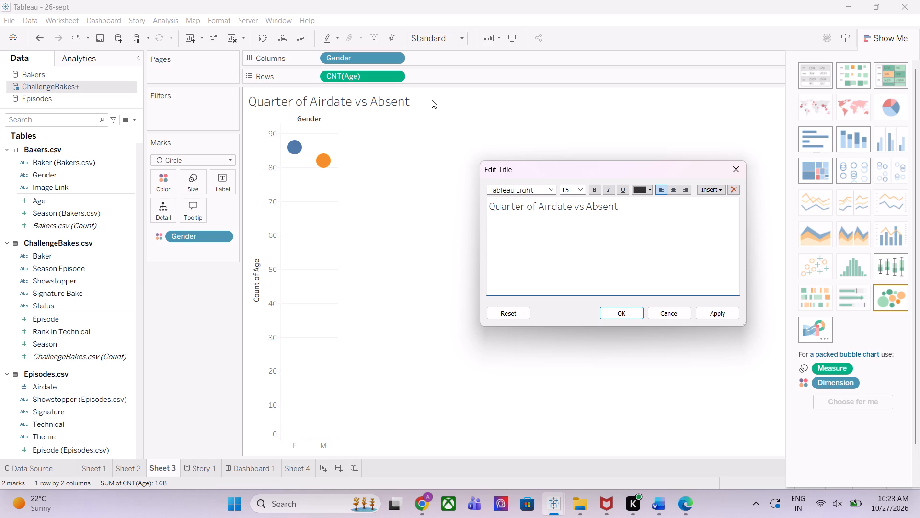
{"action": "key", "text": "ctrl+Delete"}
{"action": "key", "text": "ctrl+Delete"}
{"action": "key", "text": "ctrl+Delete"}
{"action": "key", "text": "ctrl+Delete"}
{"action": "key", "text": "ctrl+Delete"}
{"action": "key", "text": "ctrl+Delete"}
{"action": "key", "text": "ctrl+Delete"}
{"action": "key", "text": "ctrl+Delete"}
{"action": "key", "text": "ctrl+Delete"}
{"action": "key", "text": "ctrl+Delete"}
{"action": "key", "text": "ctrl+Delete"}
{"action": "key", "text": "ctrl+Delete"}
{"action": "key", "text": "ctrl+Delete"}
{"action": "key", "text": "ctrl+Delete"}
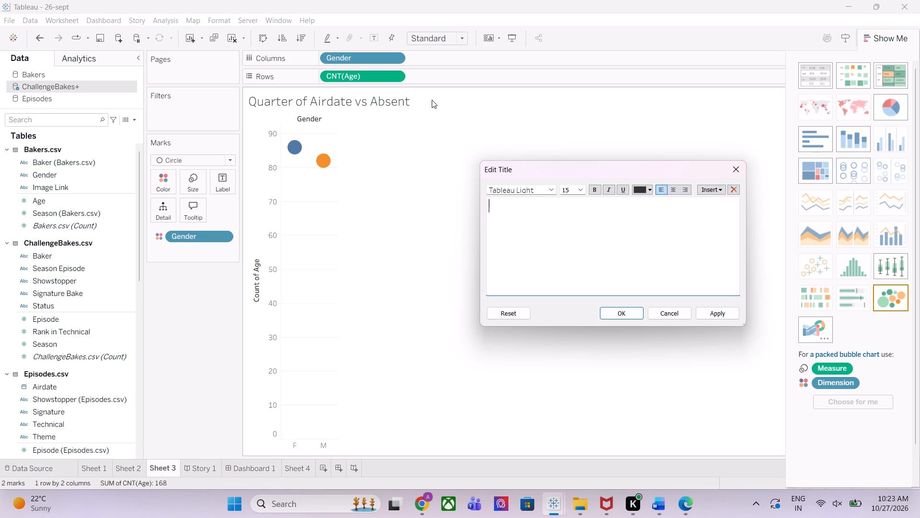
{"action": "type", "text": "Count"}
{"action": "key", "text": "space"}
{"action": "type", "text": "of"}
{"action": "key", "text": "space"}
{"action": "type", "text": "Age"}
{"action": "key", "text": "space"}
{"action": "type", "text": "per Gender"}
{"action": "left_click", "coordinate": [719, 312]}
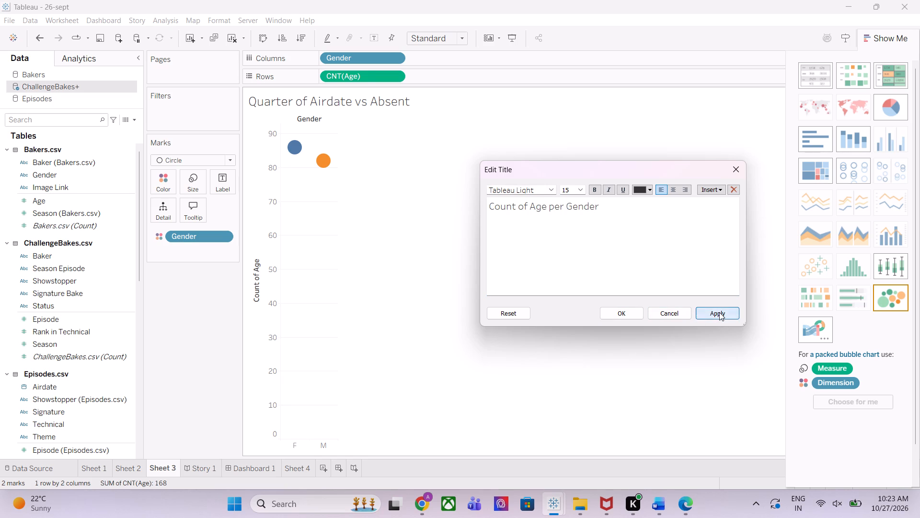
{"action": "left_click", "coordinate": [630, 316]}
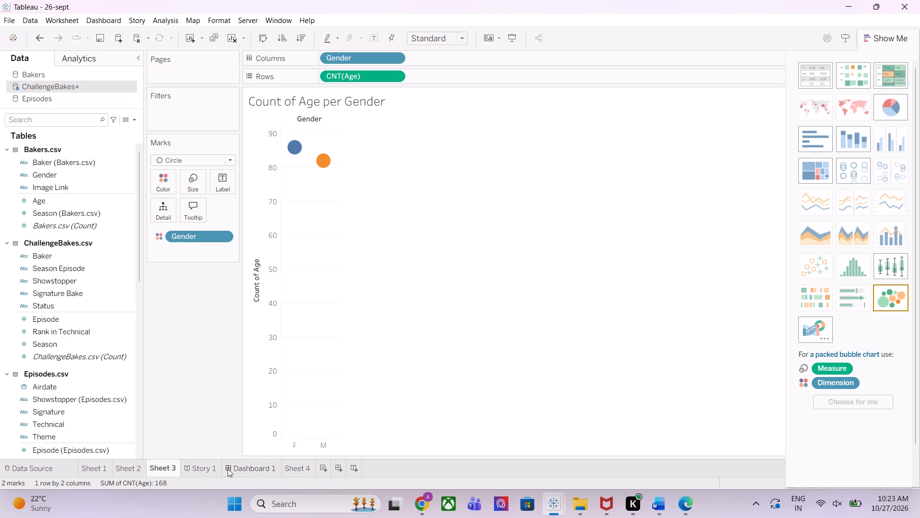
Switch to Sheet 4.
{"action": "left_click", "coordinate": [303, 469]}
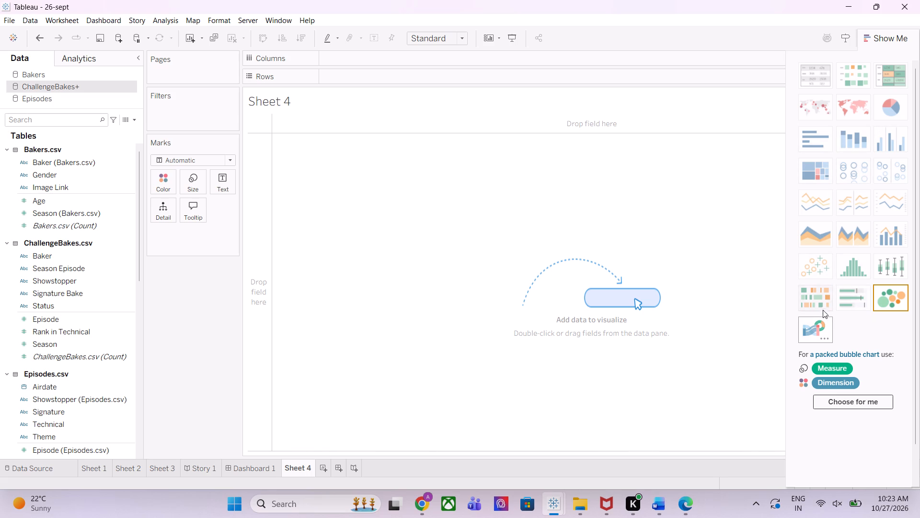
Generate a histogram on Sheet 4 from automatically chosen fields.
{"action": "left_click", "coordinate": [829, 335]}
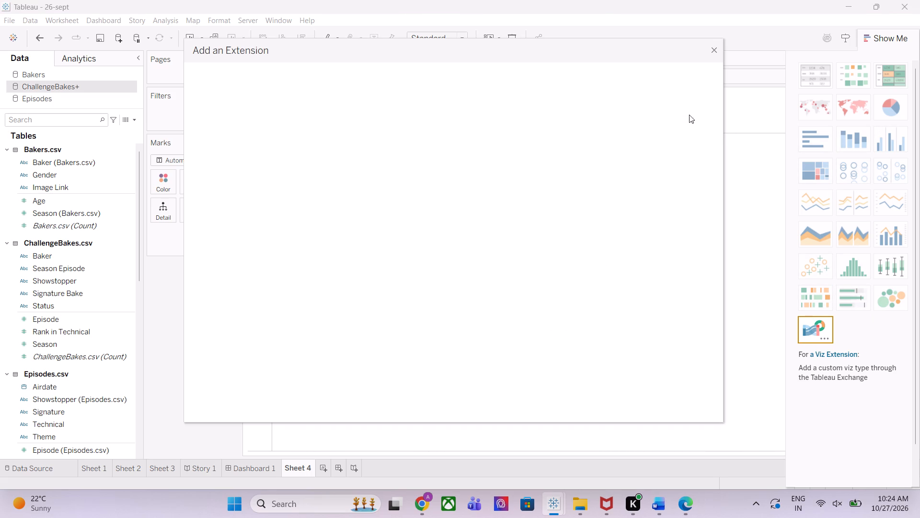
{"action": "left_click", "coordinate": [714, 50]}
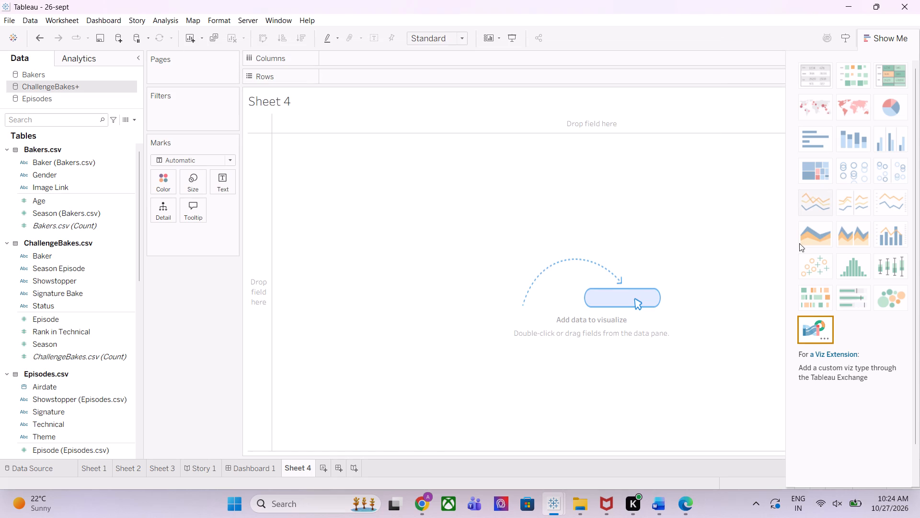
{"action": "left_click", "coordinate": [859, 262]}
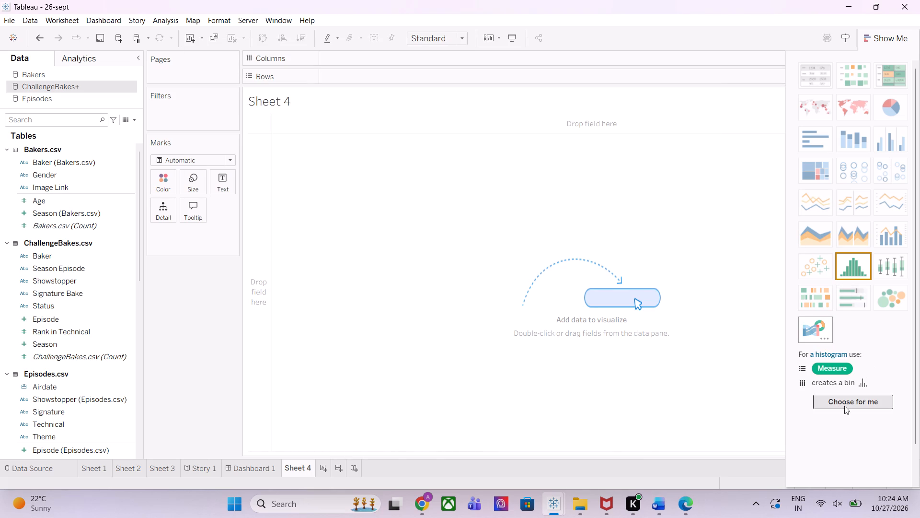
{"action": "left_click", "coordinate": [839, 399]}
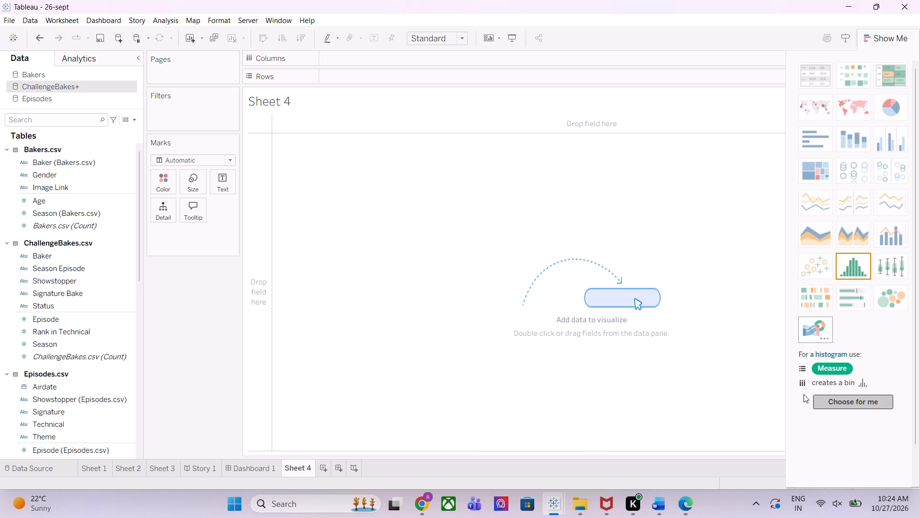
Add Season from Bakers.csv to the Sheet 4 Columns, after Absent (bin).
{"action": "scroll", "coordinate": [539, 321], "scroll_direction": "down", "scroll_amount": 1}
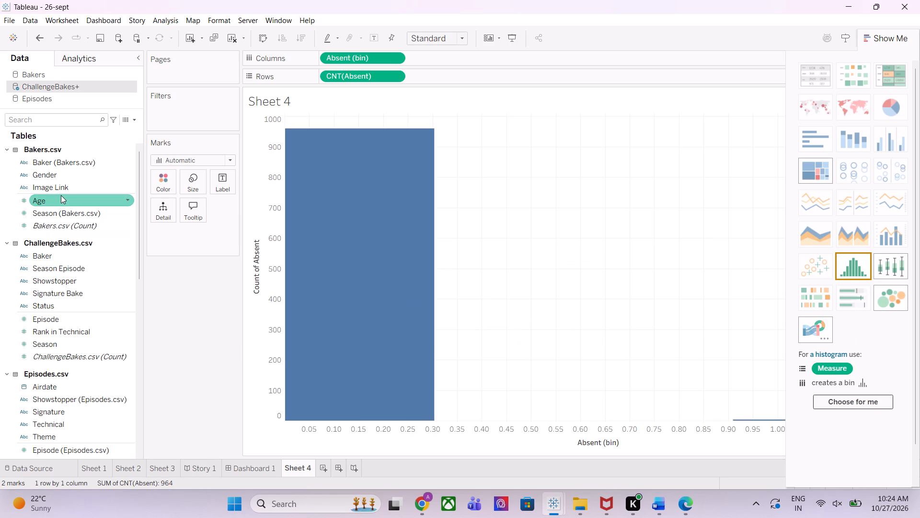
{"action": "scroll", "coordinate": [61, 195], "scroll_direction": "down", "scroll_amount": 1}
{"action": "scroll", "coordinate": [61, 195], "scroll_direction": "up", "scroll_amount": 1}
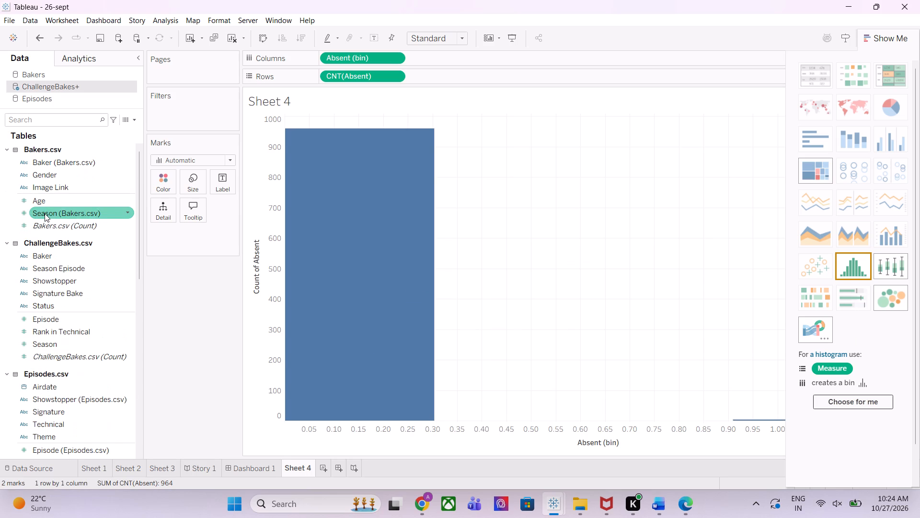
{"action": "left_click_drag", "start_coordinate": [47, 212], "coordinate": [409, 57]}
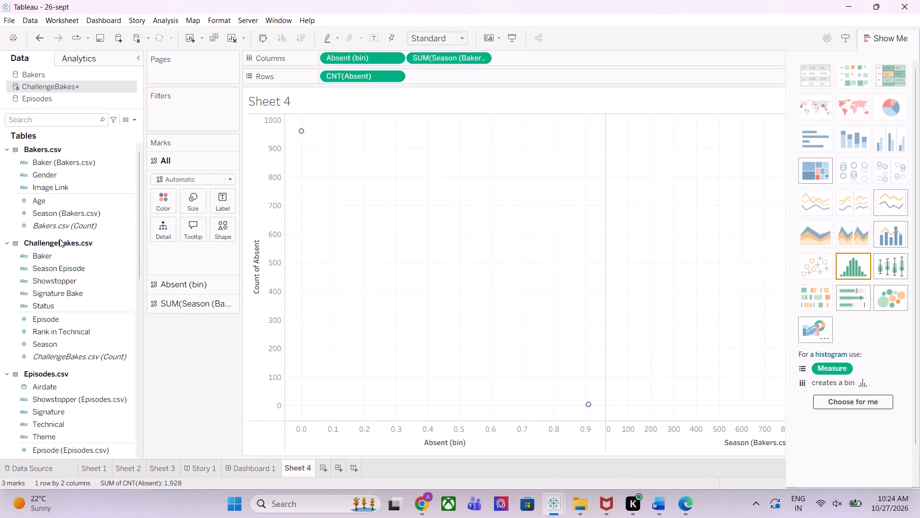
Look through the available fields in the ChallengeBakes, Episodes, Outcomes and Seasons tables.
{"action": "scroll", "coordinate": [32, 296], "scroll_direction": "down", "scroll_amount": 1}
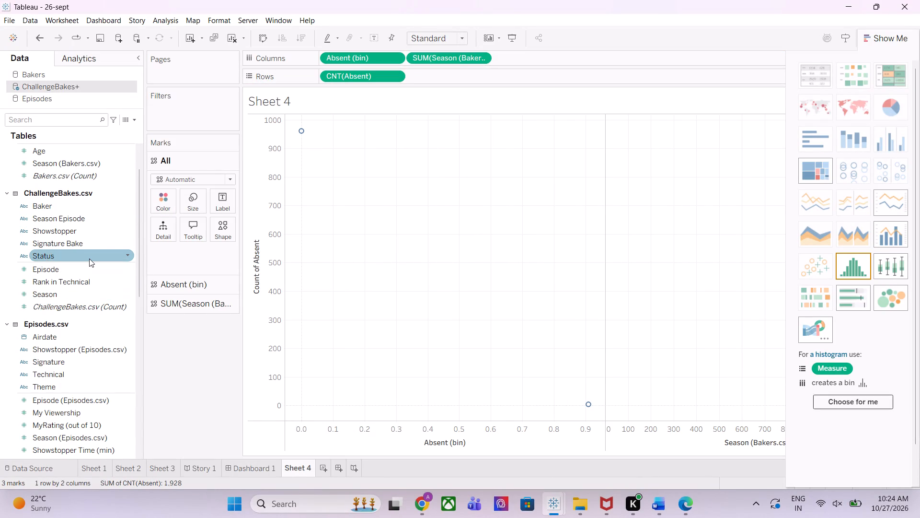
{"action": "scroll", "coordinate": [89, 259], "scroll_direction": "down", "scroll_amount": 2}
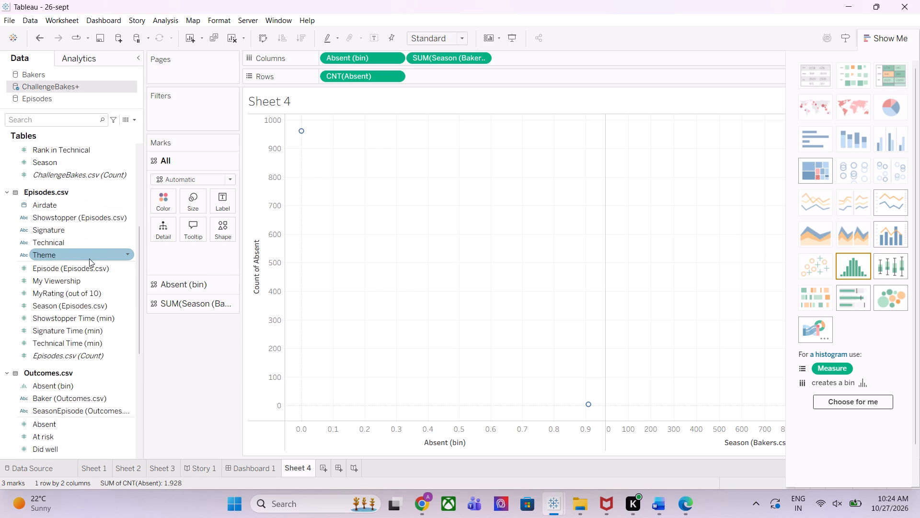
{"action": "scroll", "coordinate": [89, 259], "scroll_direction": "down", "scroll_amount": 1}
{"action": "scroll", "coordinate": [89, 259], "scroll_direction": "up", "scroll_amount": 1}
{"action": "scroll", "coordinate": [89, 259], "scroll_direction": "down", "scroll_amount": 1}
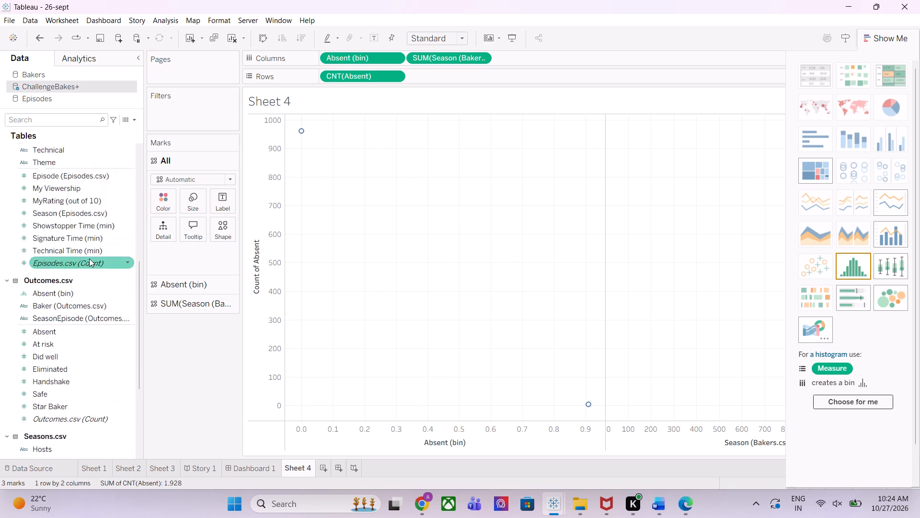
{"action": "scroll", "coordinate": [89, 259], "scroll_direction": "down", "scroll_amount": 1}
{"action": "scroll", "coordinate": [40, 292], "scroll_direction": "down", "scroll_amount": 1}
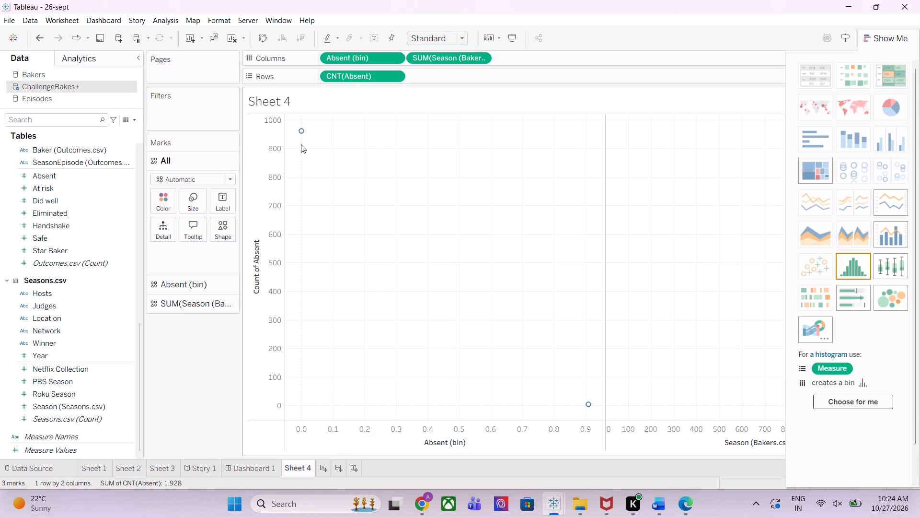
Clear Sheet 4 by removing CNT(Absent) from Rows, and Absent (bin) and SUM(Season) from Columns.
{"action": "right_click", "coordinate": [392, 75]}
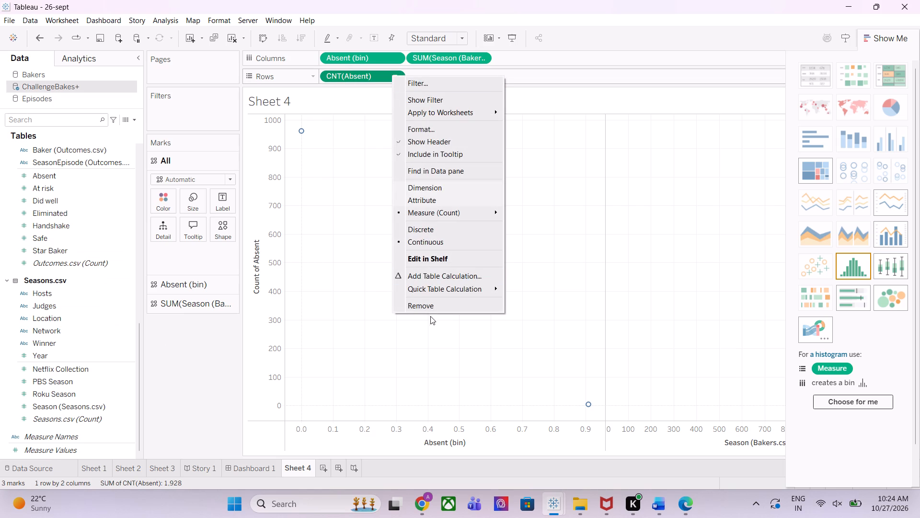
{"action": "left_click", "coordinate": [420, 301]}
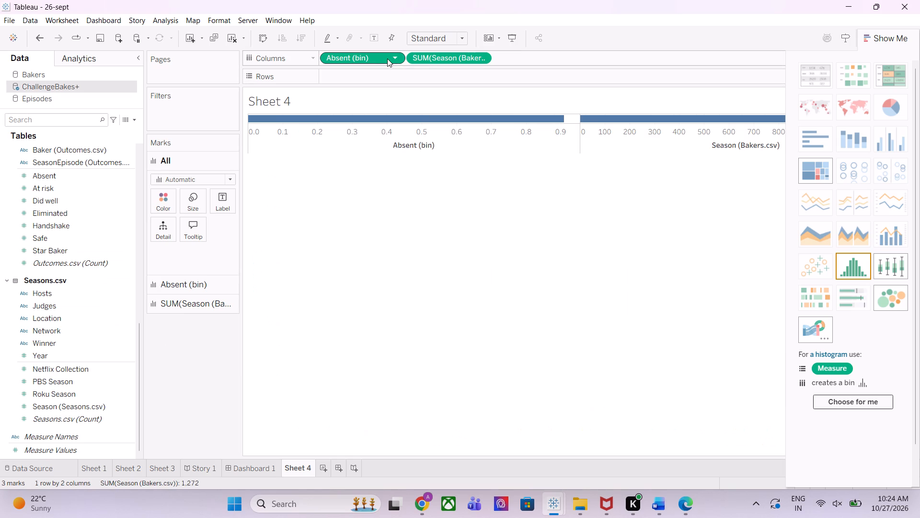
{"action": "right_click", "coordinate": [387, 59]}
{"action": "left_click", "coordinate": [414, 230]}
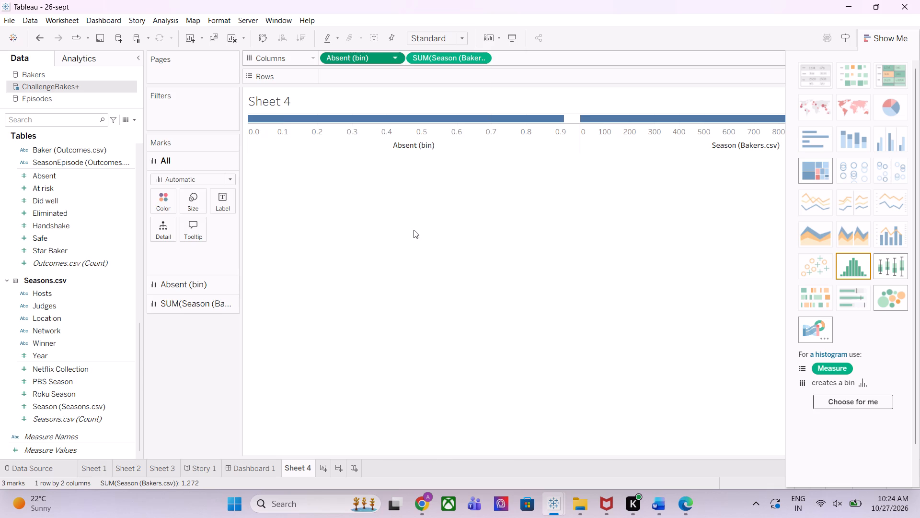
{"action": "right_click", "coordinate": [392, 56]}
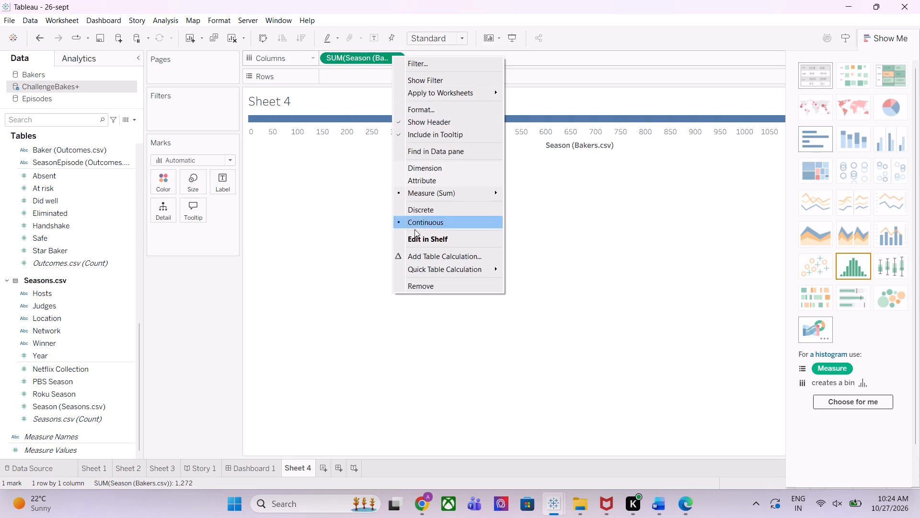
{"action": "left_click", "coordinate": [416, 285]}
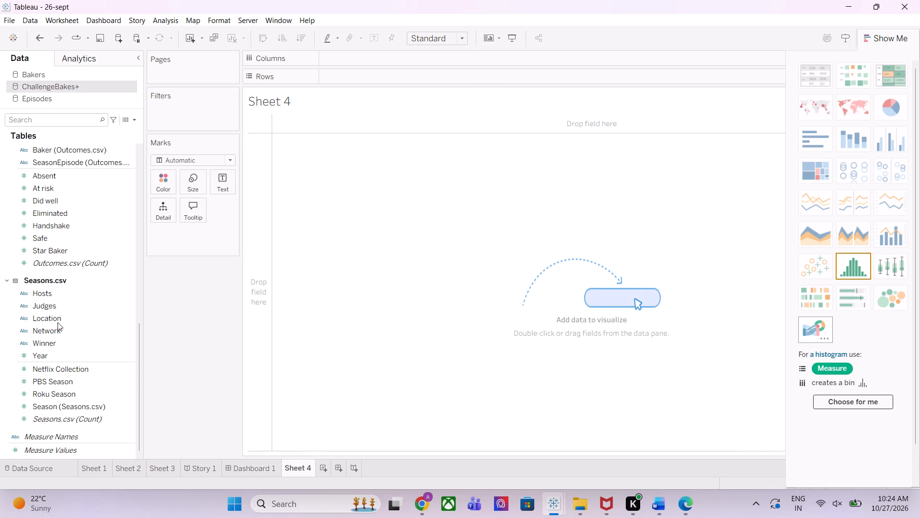
Put Location from Seasons.csv on the Sheet 4 Columns.
{"action": "left_click_drag", "start_coordinate": [59, 320], "coordinate": [347, 60]}
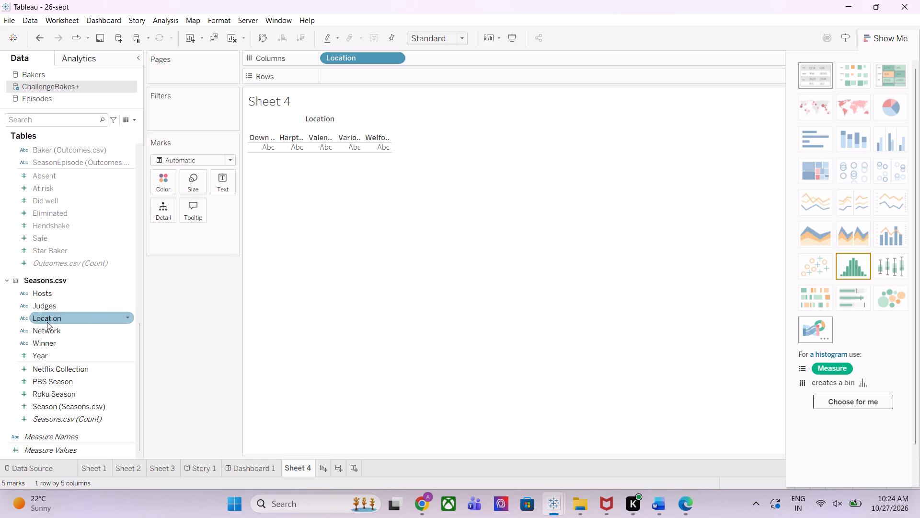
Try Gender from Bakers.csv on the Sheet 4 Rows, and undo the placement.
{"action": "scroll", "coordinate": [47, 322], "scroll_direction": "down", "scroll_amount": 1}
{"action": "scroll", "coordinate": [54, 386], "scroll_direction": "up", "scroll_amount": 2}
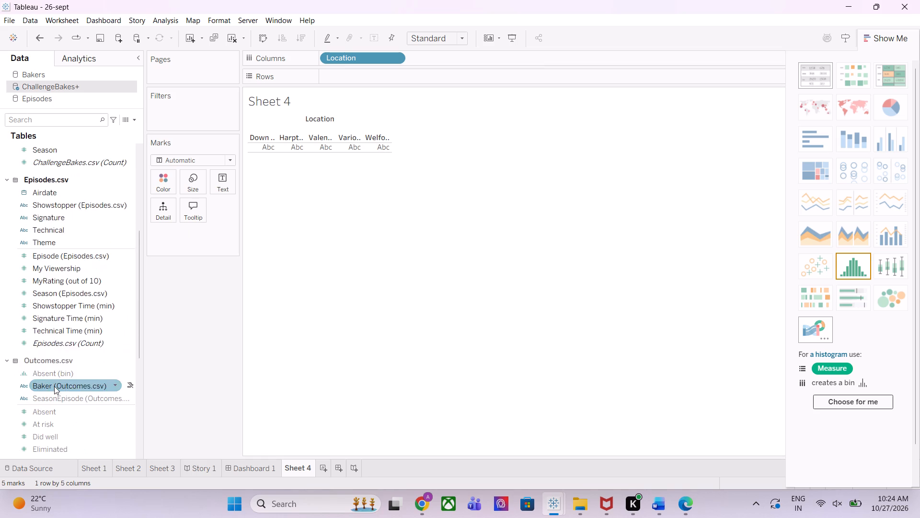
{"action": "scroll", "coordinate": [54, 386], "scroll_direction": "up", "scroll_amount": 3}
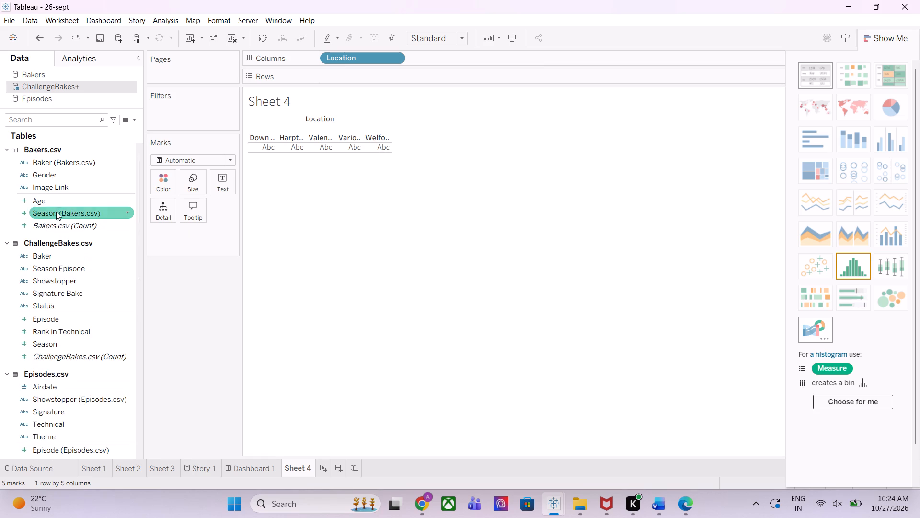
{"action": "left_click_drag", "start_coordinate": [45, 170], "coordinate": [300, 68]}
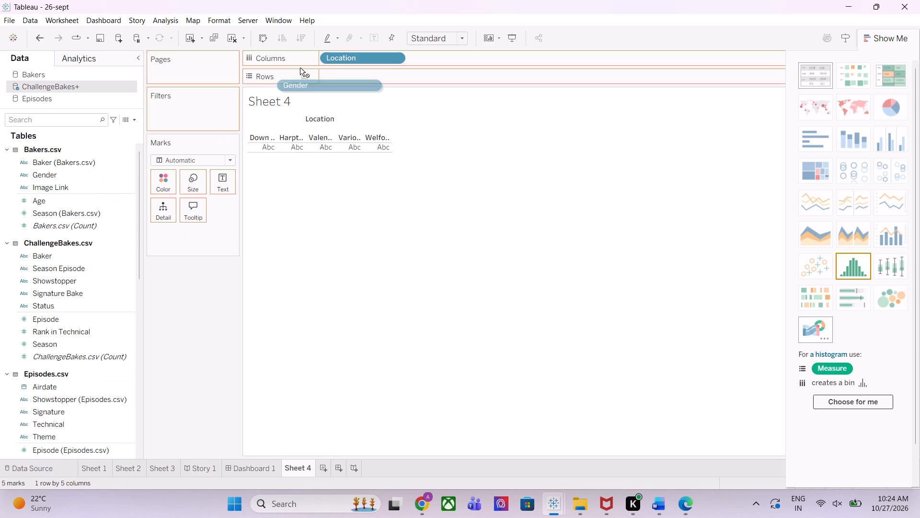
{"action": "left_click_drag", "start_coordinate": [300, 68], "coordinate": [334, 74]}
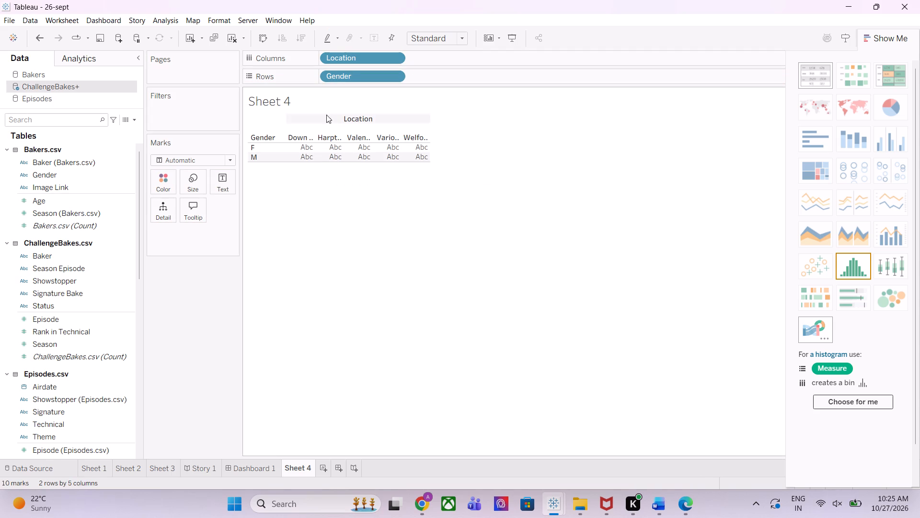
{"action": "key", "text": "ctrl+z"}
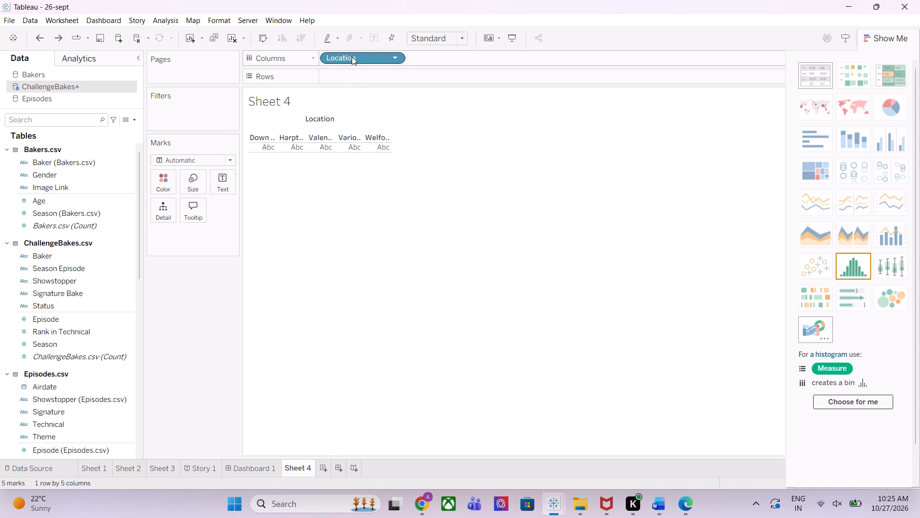
Move Location to the Sheet 4 Rows and put Age from Bakers.csv on Columns as a sum.
{"action": "left_click_drag", "start_coordinate": [352, 57], "coordinate": [365, 75]}
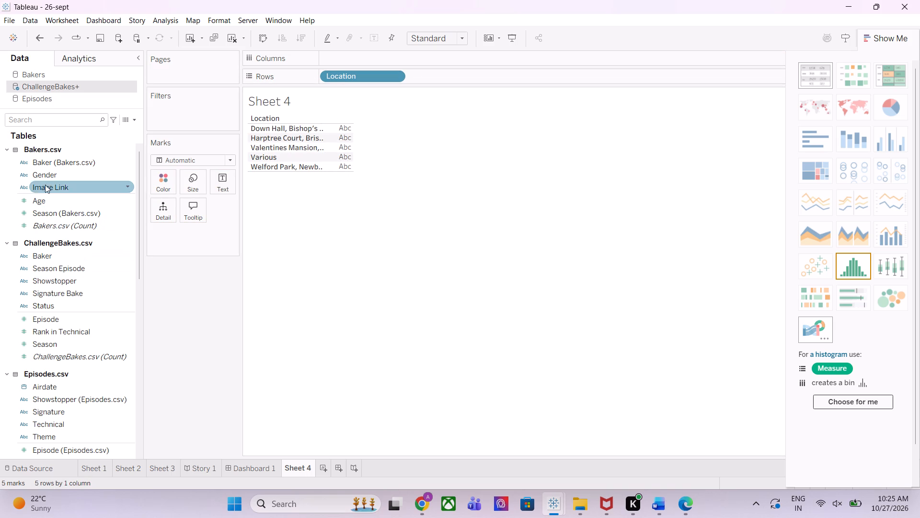
{"action": "left_click_drag", "start_coordinate": [42, 199], "coordinate": [324, 61]}
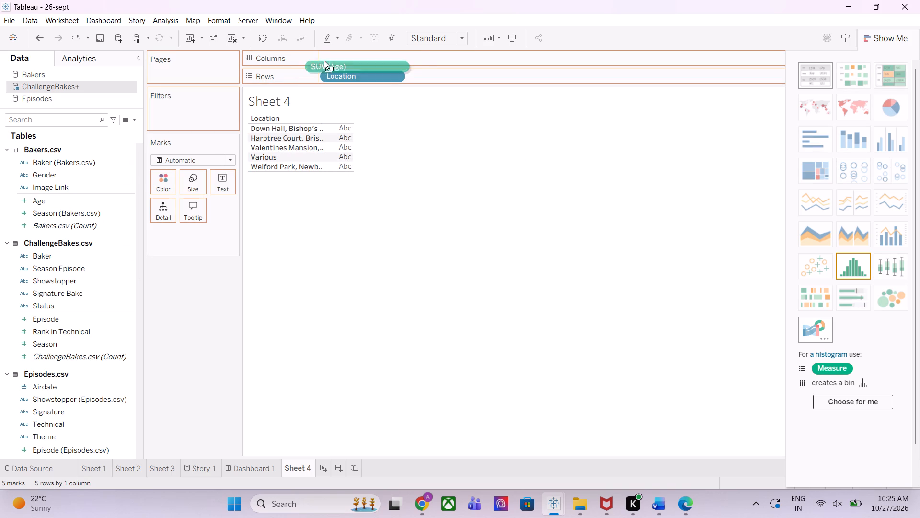
{"action": "left_click_drag", "start_coordinate": [324, 61], "coordinate": [338, 57]}
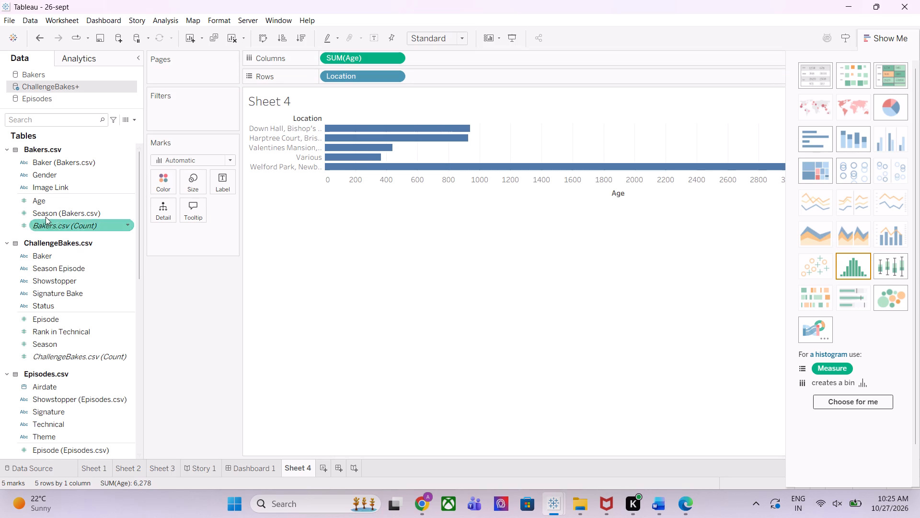
Colour the Sheet 4 bars by Gender from Bakers.csv.
{"action": "left_click_drag", "start_coordinate": [43, 174], "coordinate": [156, 177]}
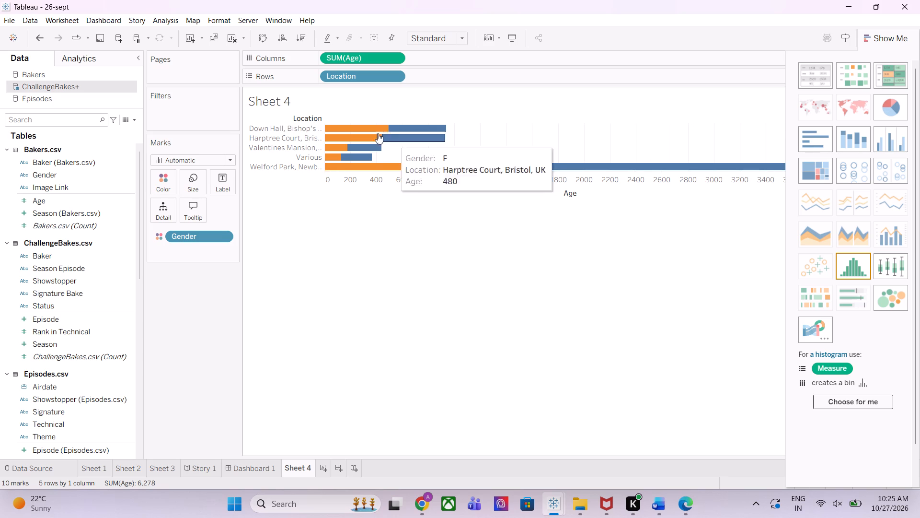
Replace the Sheet 4 title with "Baker's Gender per Location".
{"action": "left_click", "coordinate": [349, 106]}
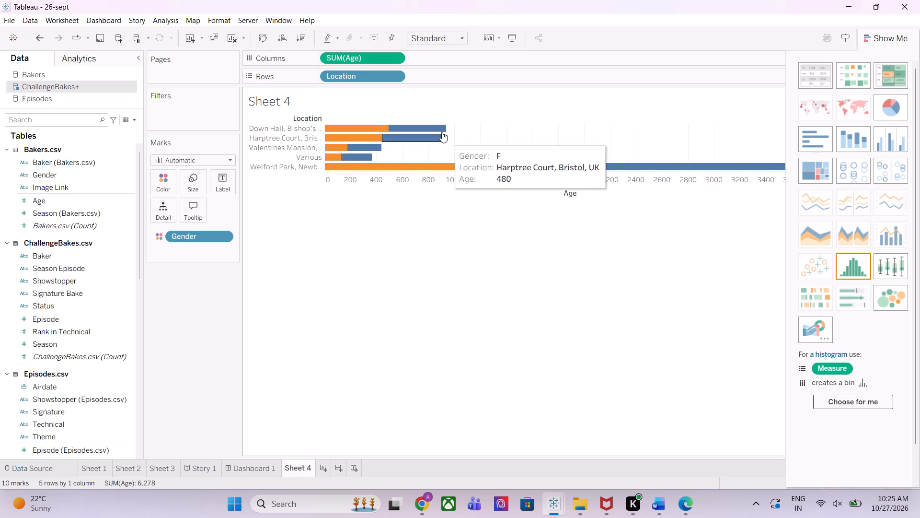
{"action": "left_click", "coordinate": [349, 99]}
{"action": "left_click", "coordinate": [491, 98]}
{"action": "double_click", "coordinate": [491, 98]}
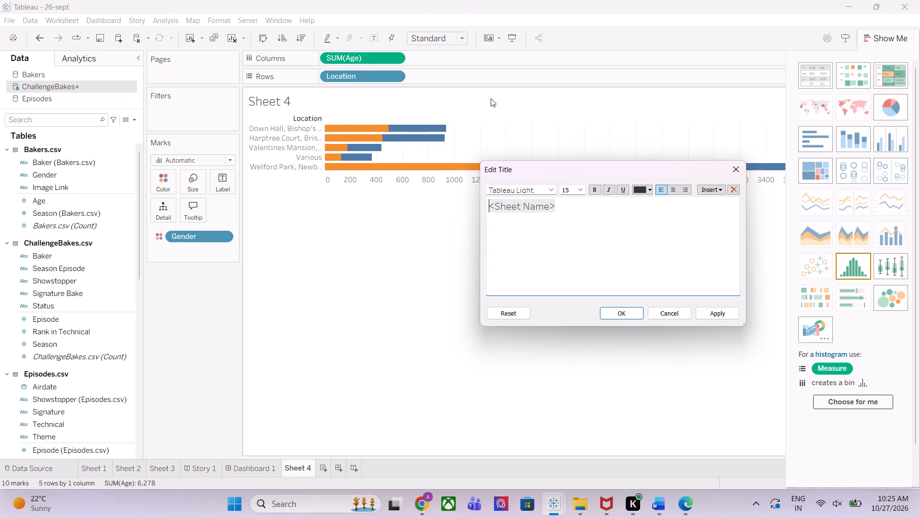
{"action": "key", "text": "ctrl+Right"}
{"action": "key", "text": "ctrl+Right"}
{"action": "key", "text": "ctrl+Right"}
{"action": "key", "text": "ctrl+Right"}
{"action": "key", "text": "ctrl+Right"}
{"action": "key", "text": "ctrl+Right"}
{"action": "key", "text": "ctrl+Right"}
{"action": "key", "text": "ctrl+Right"}
{"action": "key", "text": "ctrl+Right"}
{"action": "key", "text": "ctrl+Right"}
{"action": "key", "text": "ctrl+Right"}
{"action": "key", "text": "ctrl+Right"}
{"action": "key", "text": "ctrl+Right"}
{"action": "key", "text": "ctrl+BackSpace"}
{"action": "key", "text": "ctrl+BackSpace"}
{"action": "key", "text": "ctrl+BackSpace"}
{"action": "key", "text": "ctrl+BackSpace"}
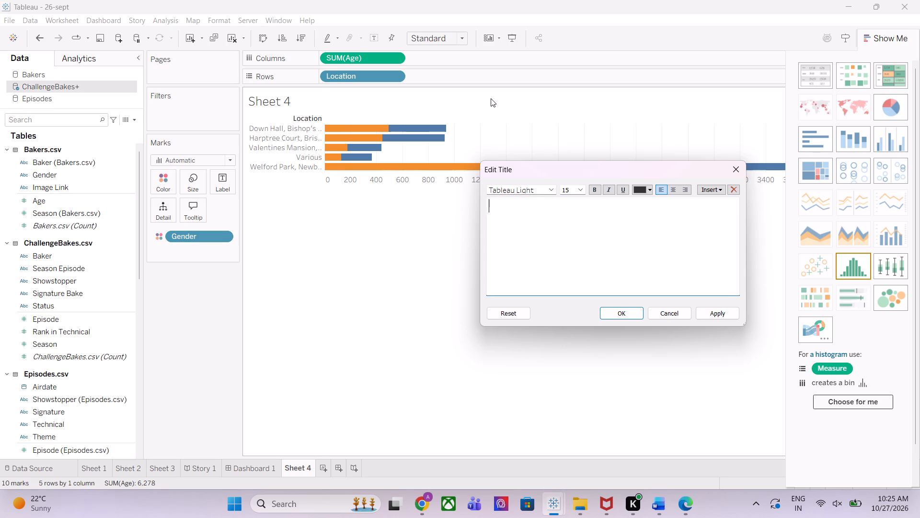
{"action": "type", "text": "Baker"}
{"action": "type", "text": "'s"}
{"action": "key", "text": "space"}
{"action": "type", "text": "Gend"}
{"action": "type", "text": "er"}
{"action": "key", "text": "space"}
{"action": "type", "text": "per Location"}
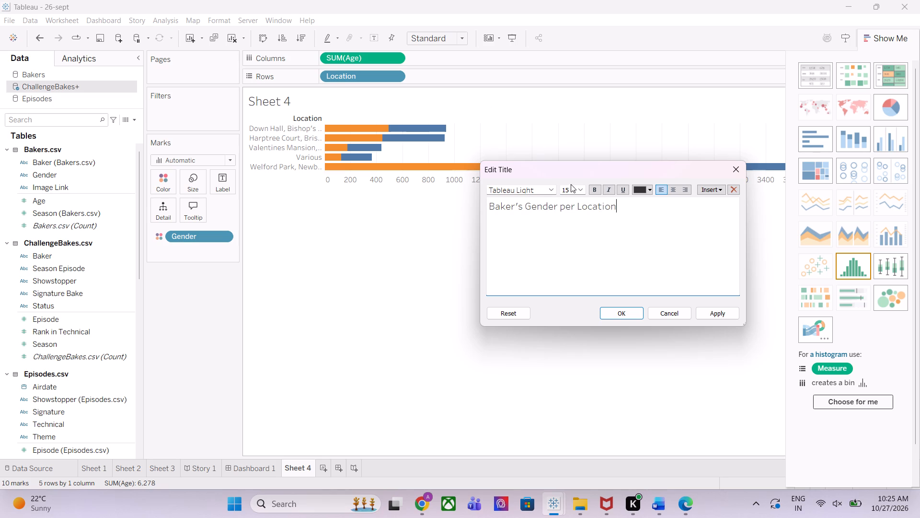
{"action": "left_click", "coordinate": [718, 314]}
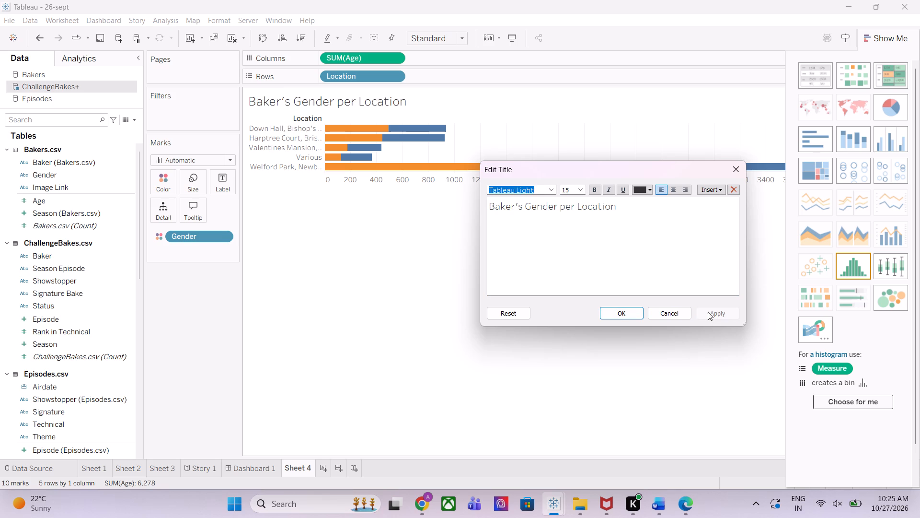
{"action": "left_click", "coordinate": [621, 314]}
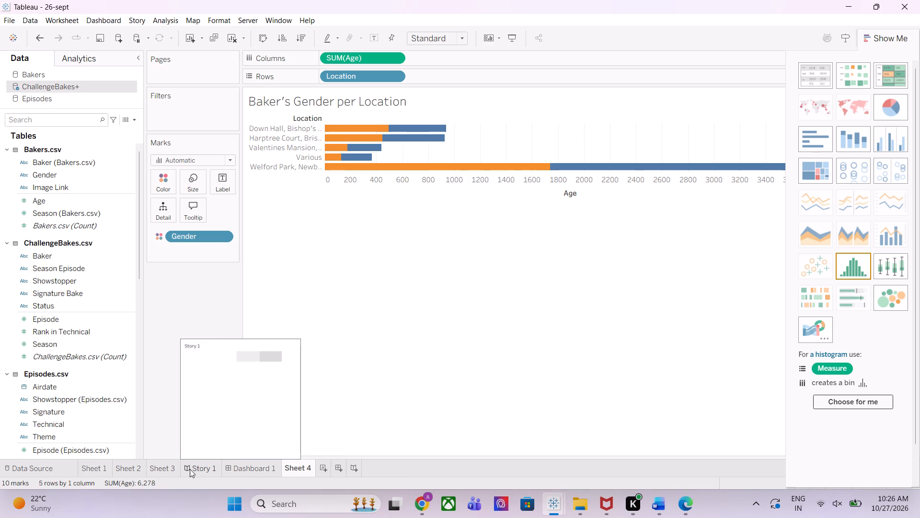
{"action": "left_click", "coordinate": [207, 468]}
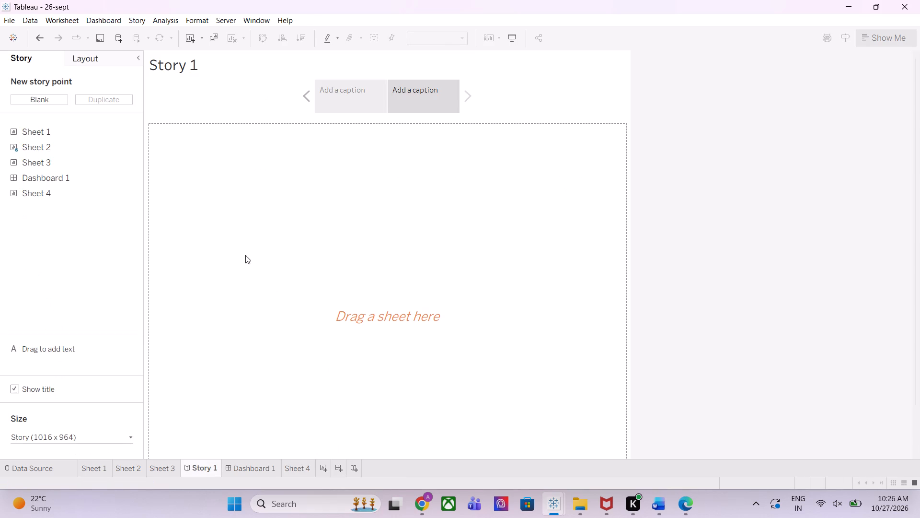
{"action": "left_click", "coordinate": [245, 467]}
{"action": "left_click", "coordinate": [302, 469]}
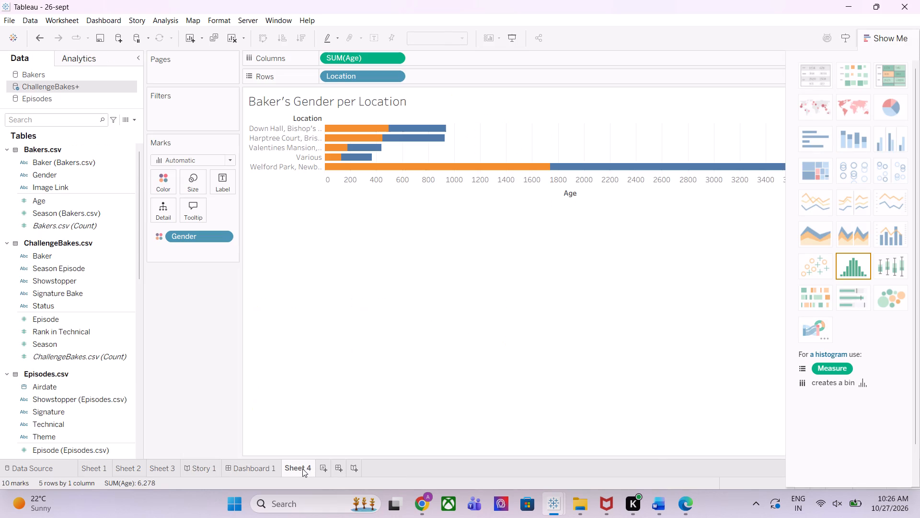
Add a new worksheet, Sheet 5, and create a bar line chart on it with automatically chosen fields.
{"action": "left_click", "coordinate": [325, 468]}
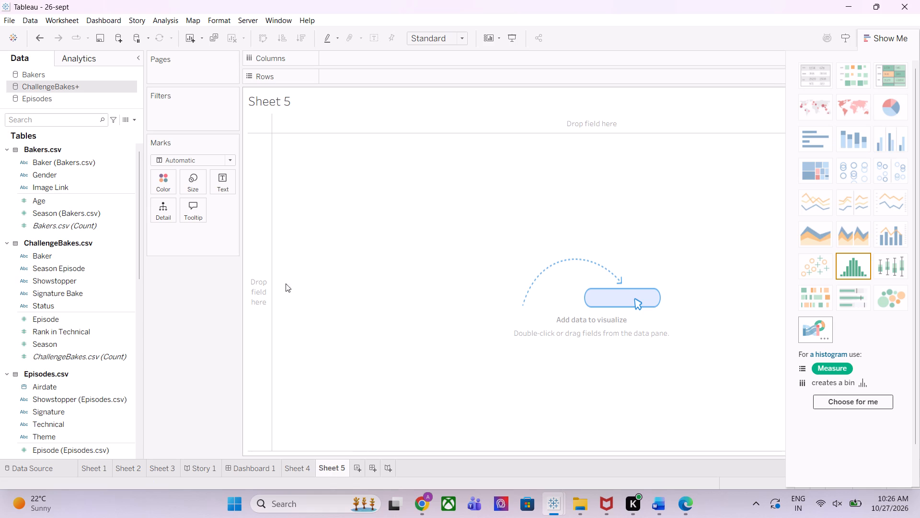
{"action": "left_click", "coordinate": [897, 230]}
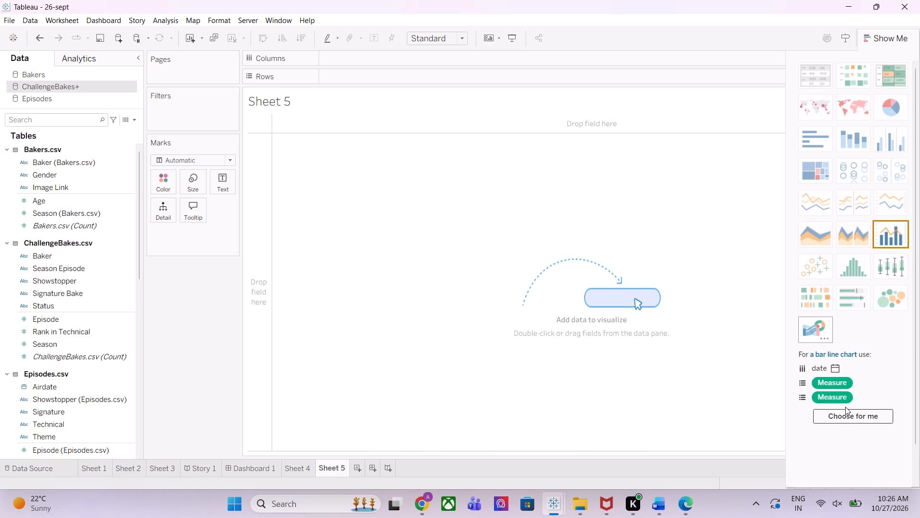
{"action": "left_click", "coordinate": [837, 417]}
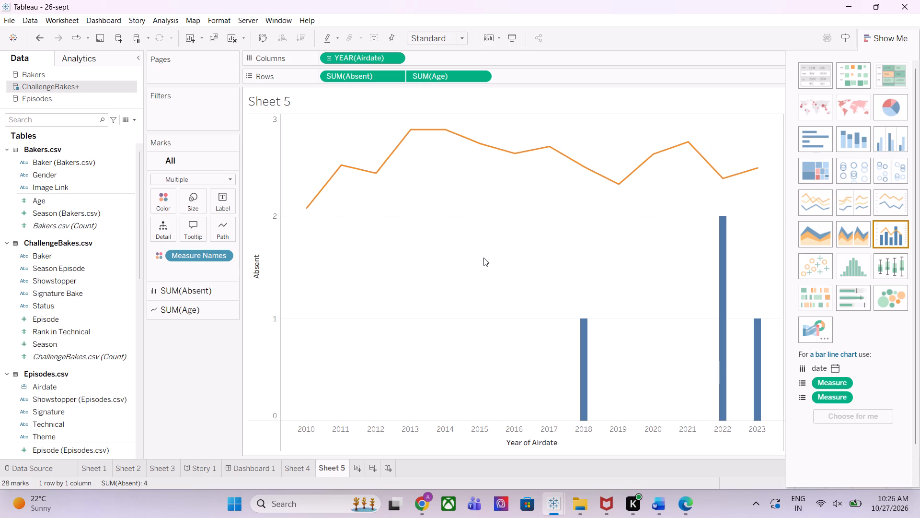
Look through the available fields in the Bakers, ChallengeBakes, Episodes, Outcomes and Seasons tables for the bar line chart.
{"action": "scroll", "coordinate": [510, 268], "scroll_direction": "left", "scroll_amount": 1}
{"action": "scroll", "coordinate": [510, 268], "scroll_direction": "down", "scroll_amount": 4, "text": "ctrl"}
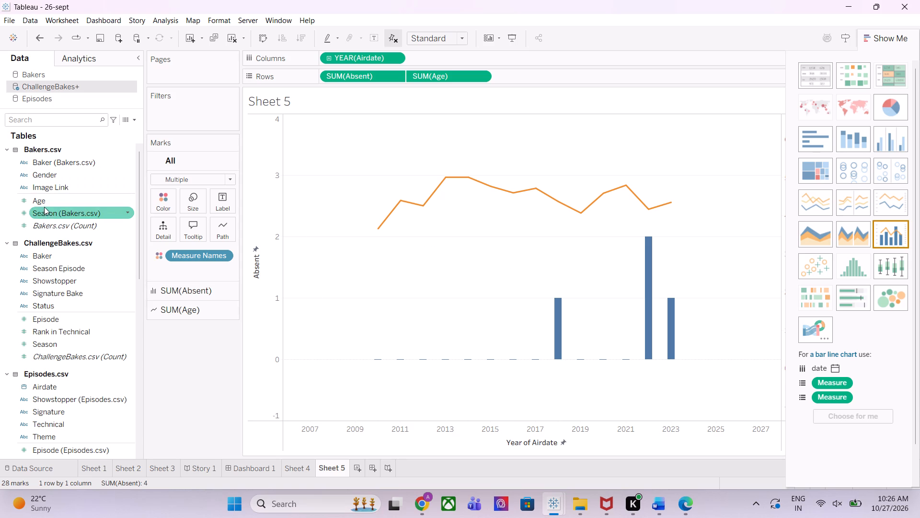
{"action": "scroll", "coordinate": [61, 281], "scroll_direction": "down", "scroll_amount": 1}
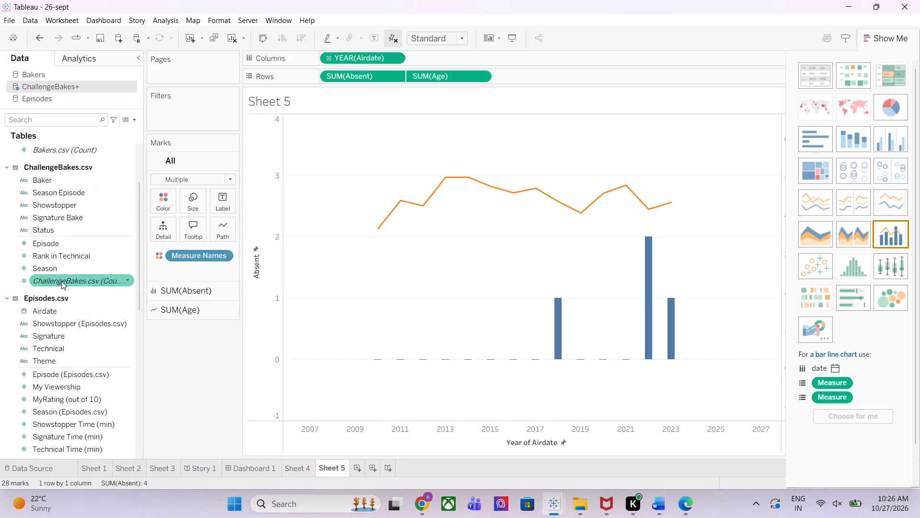
{"action": "scroll", "coordinate": [61, 281], "scroll_direction": "down", "scroll_amount": 3}
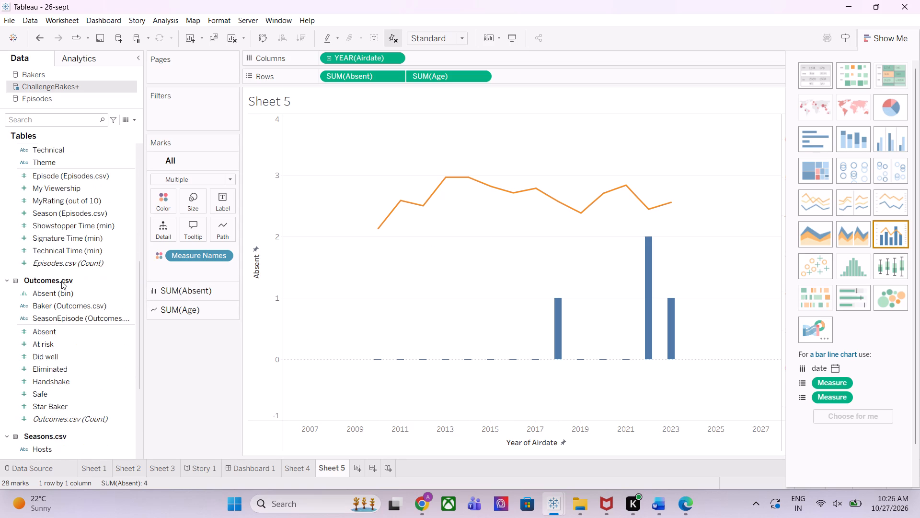
{"action": "scroll", "coordinate": [61, 281], "scroll_direction": "down", "scroll_amount": 1}
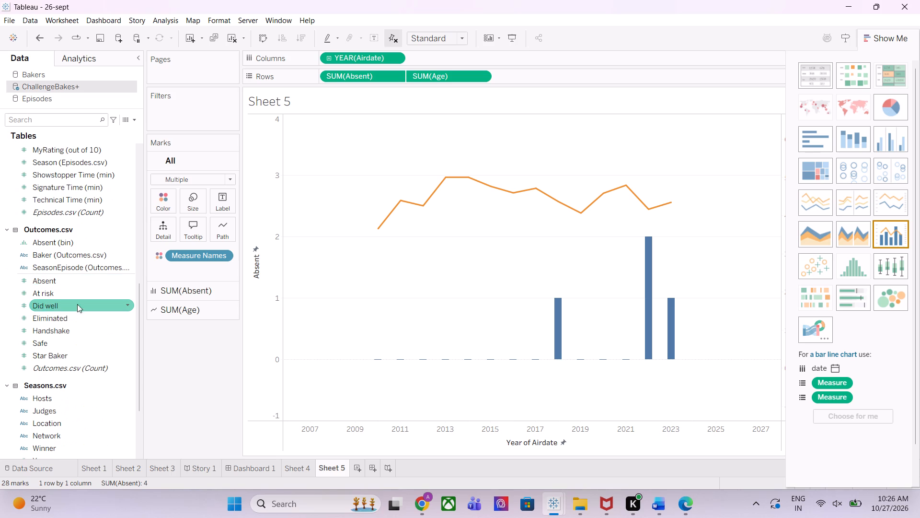
{"action": "scroll", "coordinate": [72, 287], "scroll_direction": "down", "scroll_amount": 2}
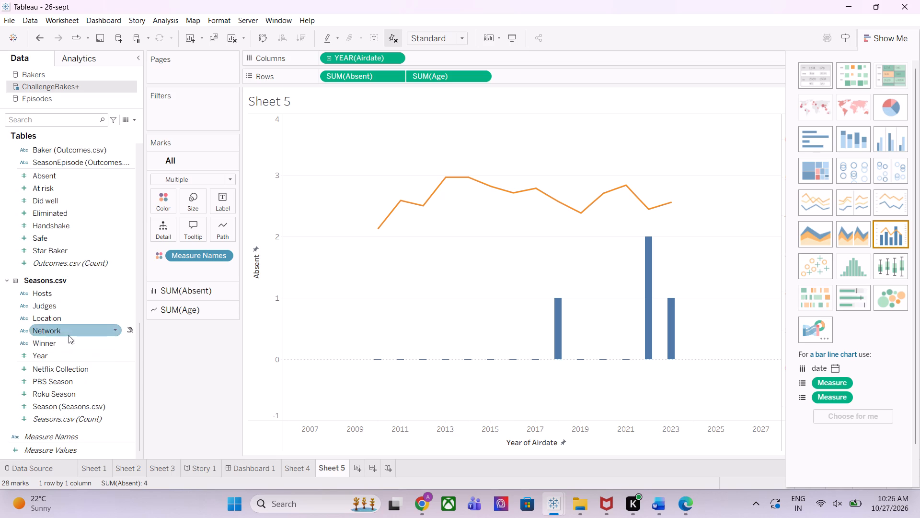
{"action": "scroll", "coordinate": [82, 368], "scroll_direction": "down", "scroll_amount": 2}
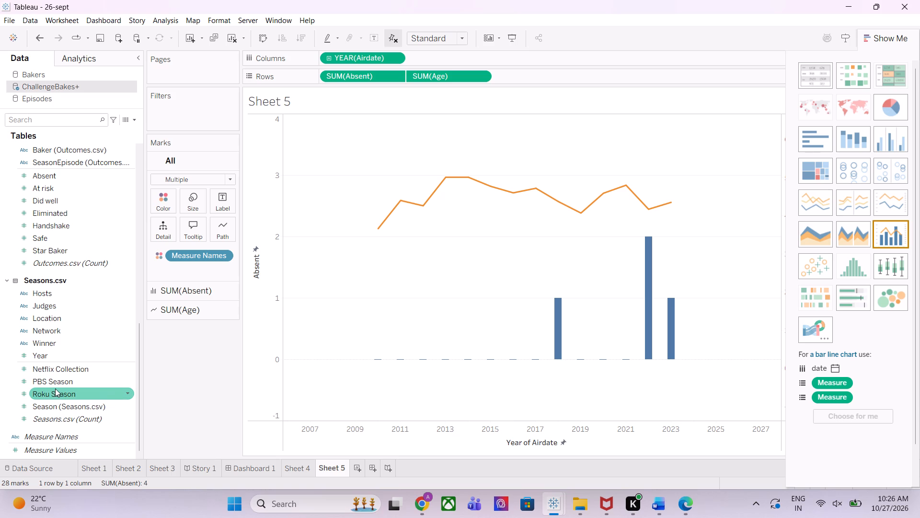
{"action": "scroll", "coordinate": [55, 388], "scroll_direction": "down", "scroll_amount": 2}
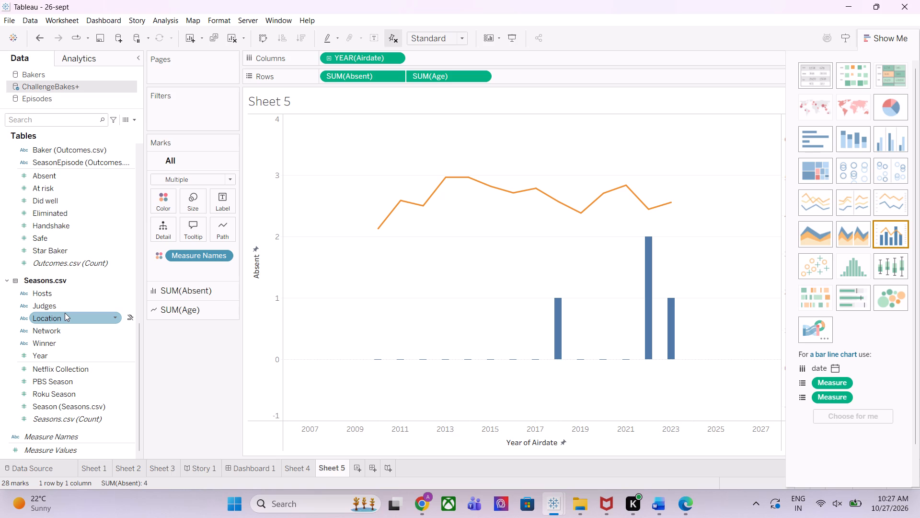
{"action": "scroll", "coordinate": [65, 313], "scroll_direction": "up", "scroll_amount": 2}
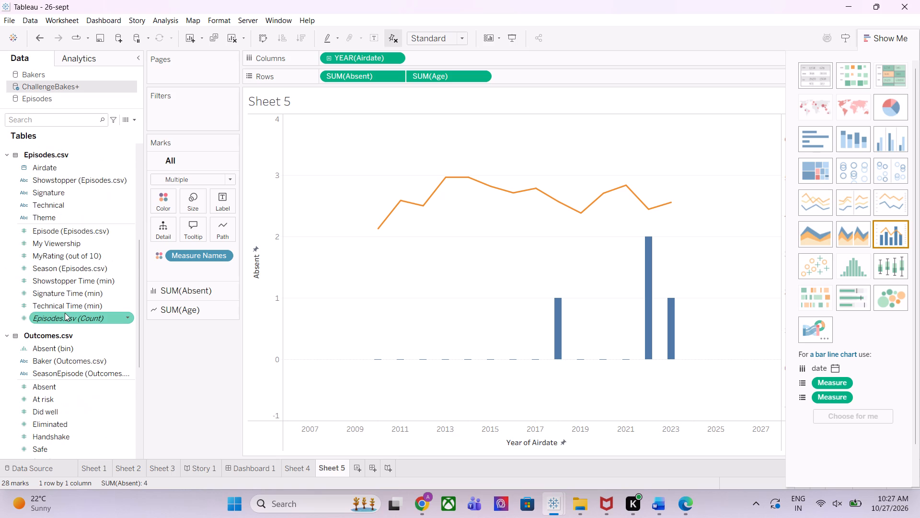
{"action": "scroll", "coordinate": [65, 313], "scroll_direction": "up", "scroll_amount": 3}
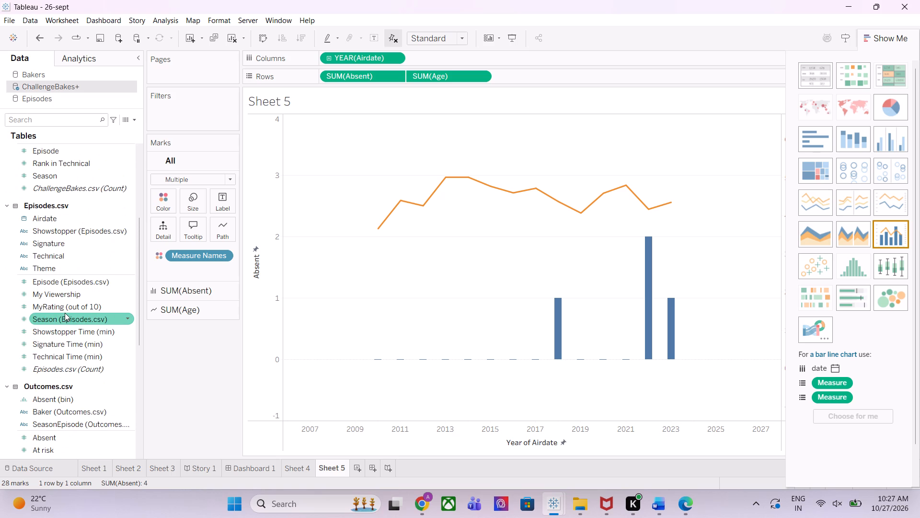
{"action": "scroll", "coordinate": [65, 313], "scroll_direction": "up", "scroll_amount": 4}
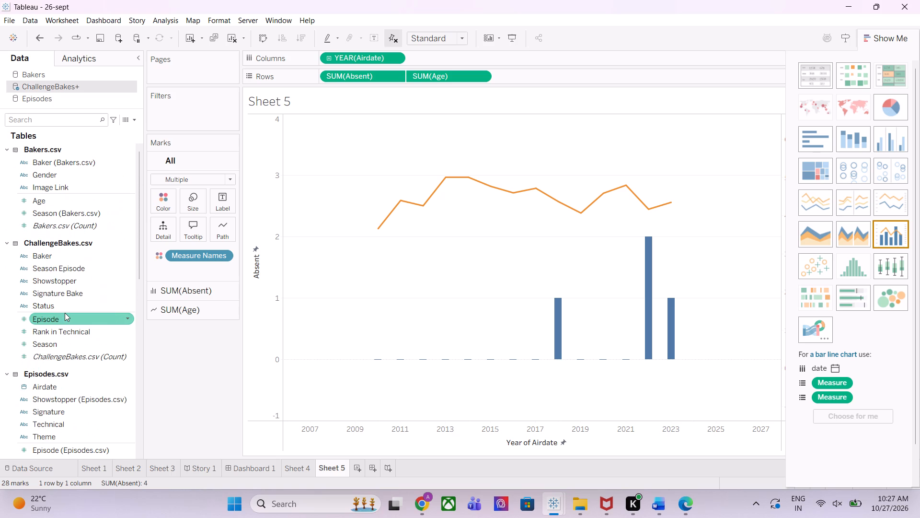
{"action": "scroll", "coordinate": [65, 313], "scroll_direction": "up", "scroll_amount": 1}
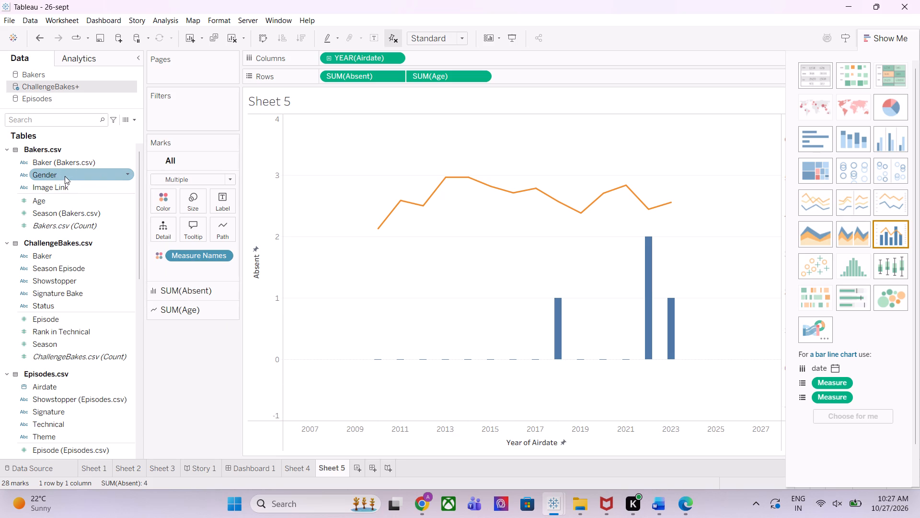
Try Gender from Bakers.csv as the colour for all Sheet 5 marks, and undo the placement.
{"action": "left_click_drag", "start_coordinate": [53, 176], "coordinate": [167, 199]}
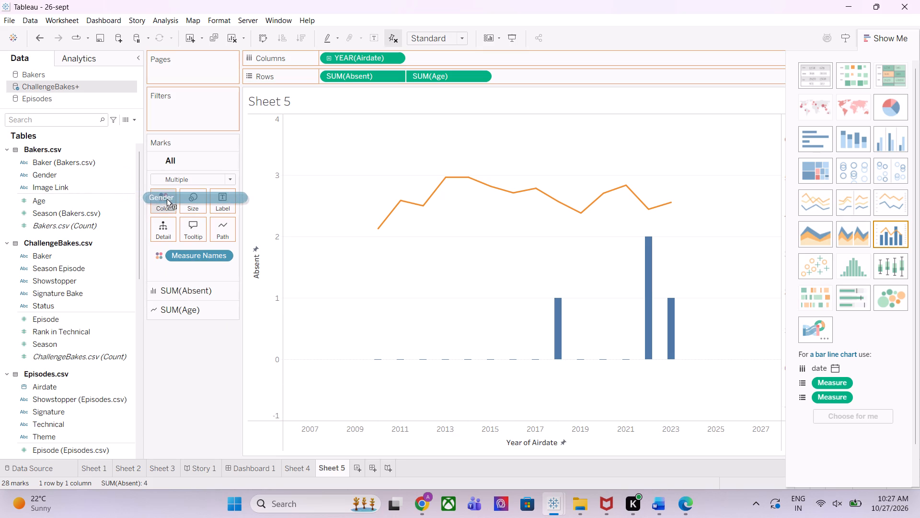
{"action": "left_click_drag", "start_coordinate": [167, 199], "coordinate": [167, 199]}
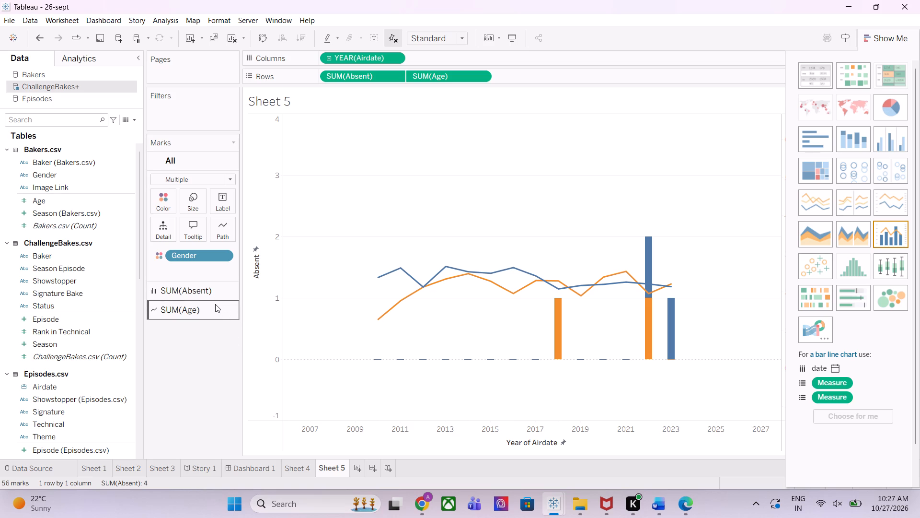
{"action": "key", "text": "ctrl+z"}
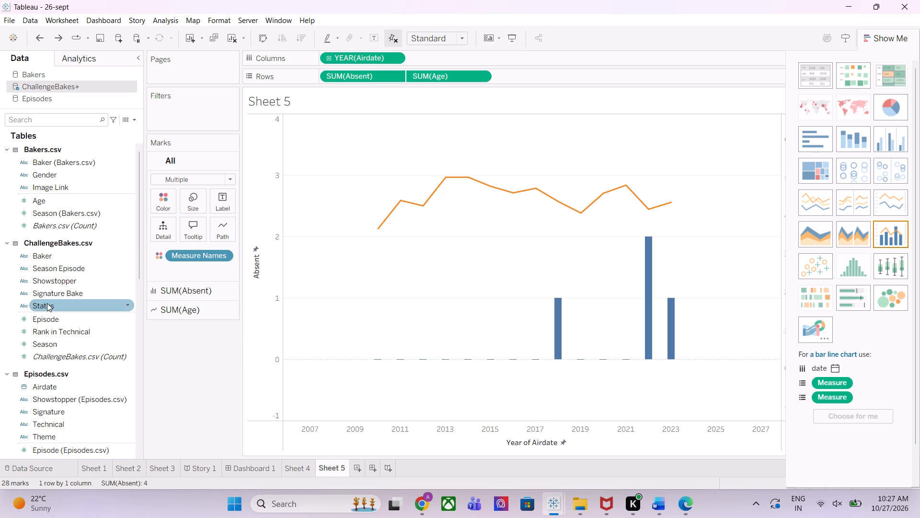
Colour all Sheet 5 marks by Status from ChallengeBakes.csv.
{"action": "left_click_drag", "start_coordinate": [47, 303], "coordinate": [156, 198]}
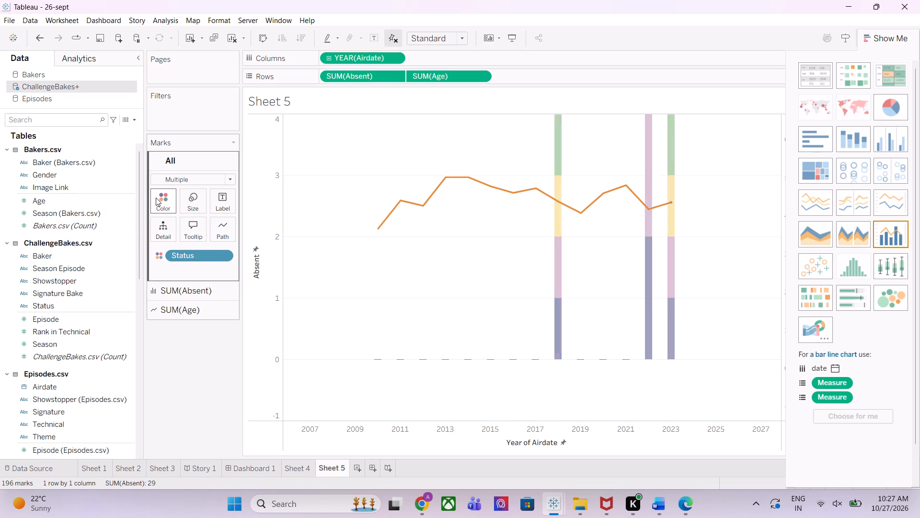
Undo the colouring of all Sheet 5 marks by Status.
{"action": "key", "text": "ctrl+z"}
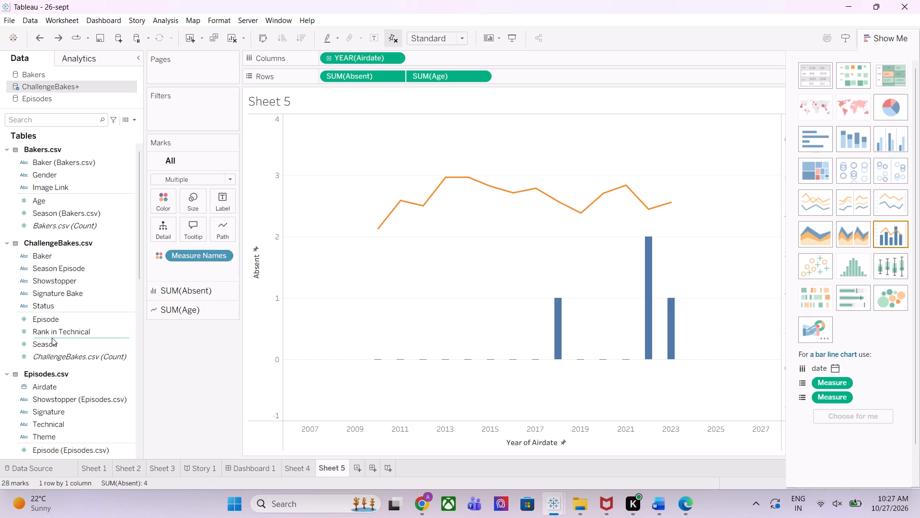
Size all Sheet 5 marks by the Season field from ChallengeBakes.csv.
{"action": "left_click_drag", "start_coordinate": [48, 343], "coordinate": [147, 289]}
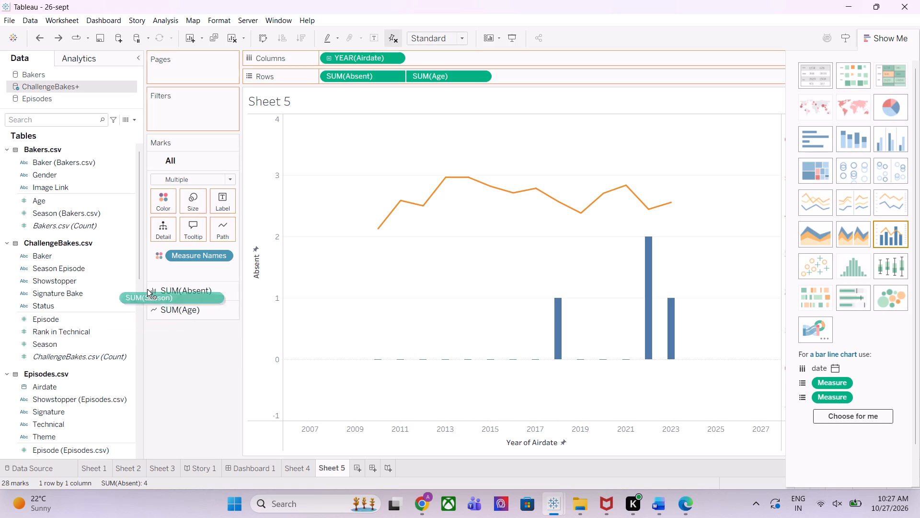
{"action": "left_click_drag", "start_coordinate": [147, 289], "coordinate": [187, 199]}
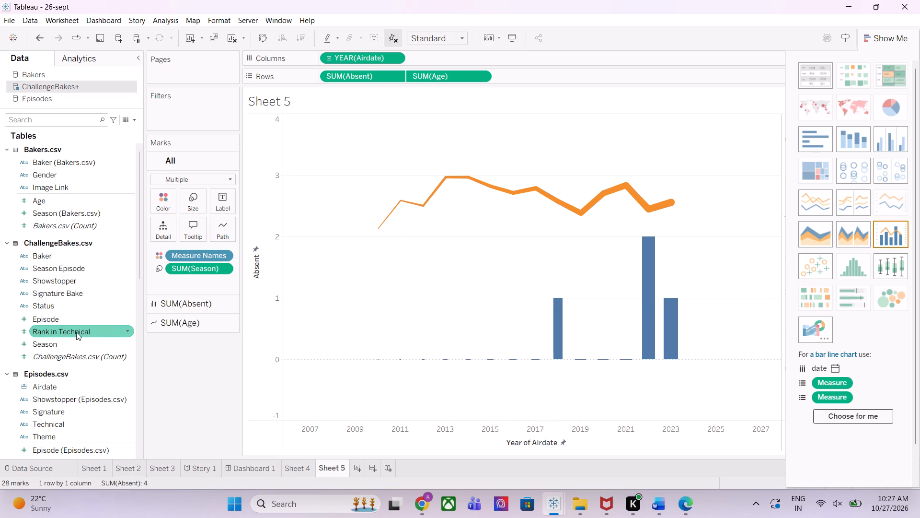
Look through the available fields in the Episodes, Outcomes and Seasons tables for use in the Sheet 5 chart.
{"action": "scroll", "coordinate": [46, 350], "scroll_direction": "down", "scroll_amount": 2}
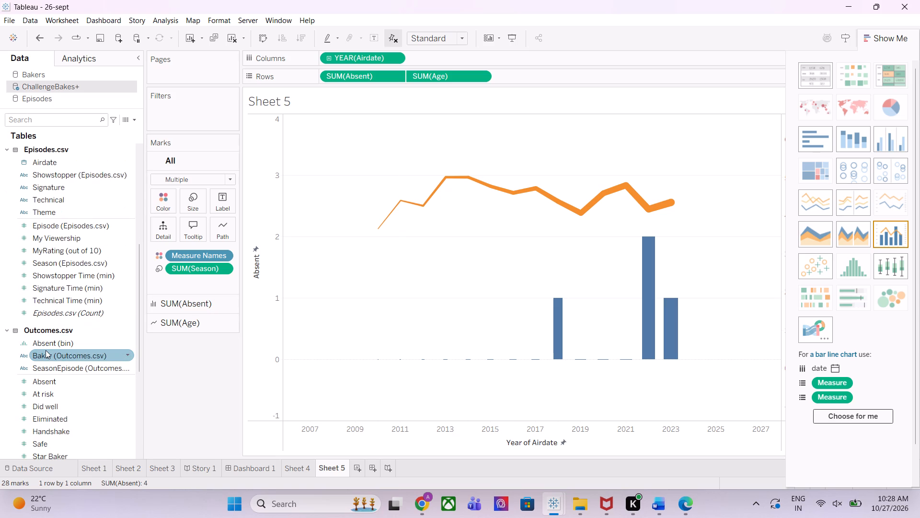
{"action": "scroll", "coordinate": [46, 350], "scroll_direction": "down", "scroll_amount": 1}
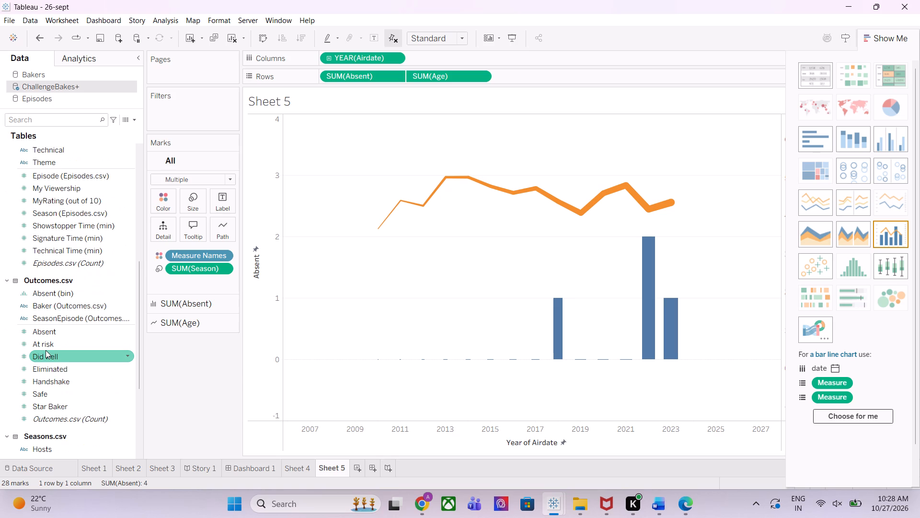
{"action": "scroll", "coordinate": [46, 350], "scroll_direction": "down", "scroll_amount": 4}
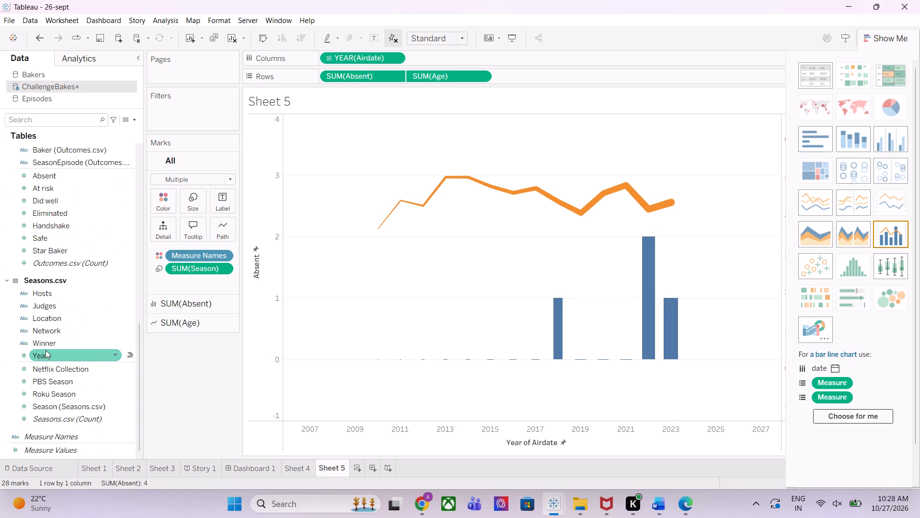
{"action": "scroll", "coordinate": [46, 350], "scroll_direction": "down", "scroll_amount": 1}
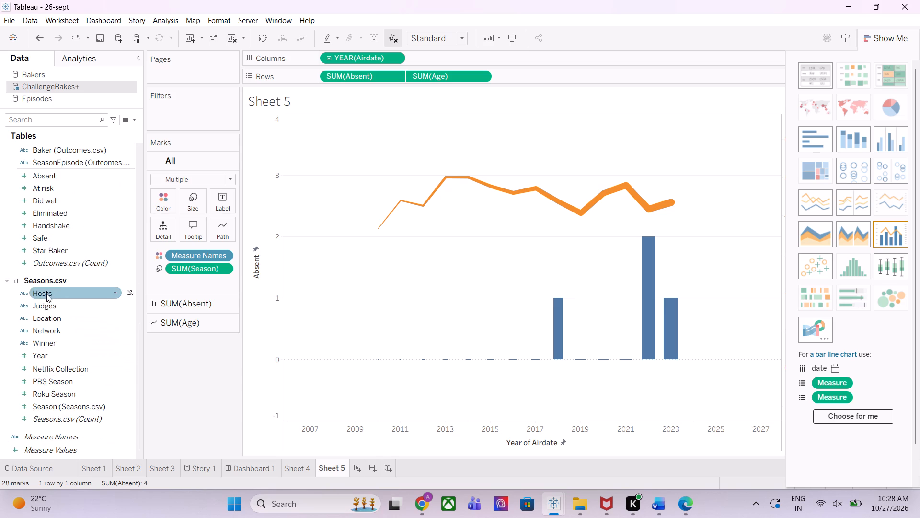
{"action": "scroll", "coordinate": [49, 264], "scroll_direction": "up", "scroll_amount": 3}
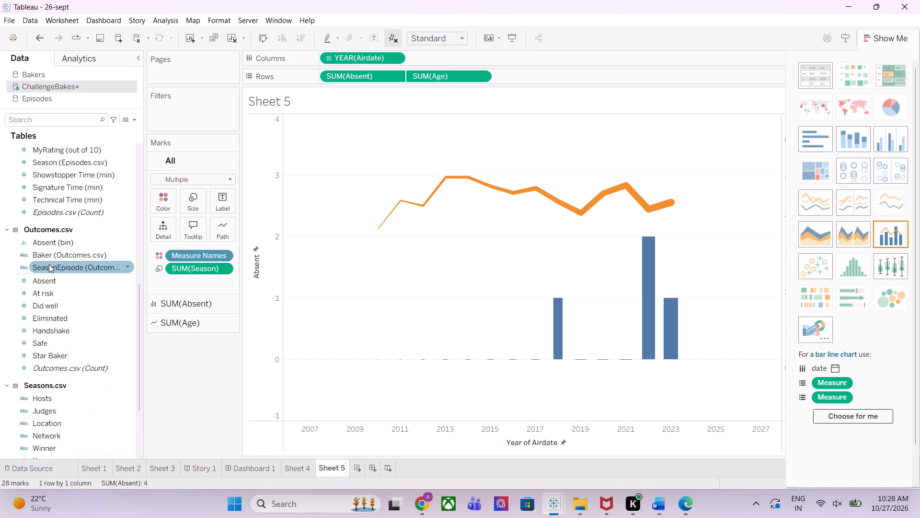
{"action": "scroll", "coordinate": [49, 264], "scroll_direction": "up", "scroll_amount": 2}
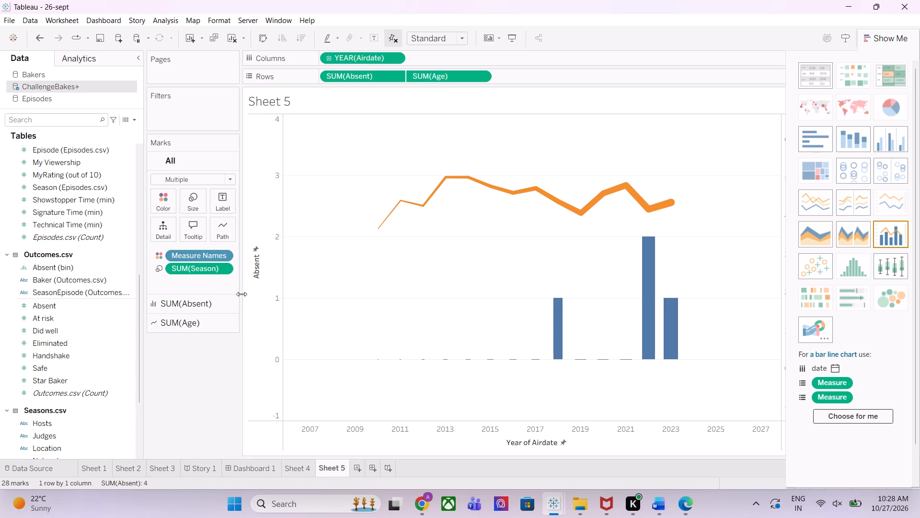
Replace the Sheet 5 title with "Absent of Baker per Year of Airdate".
{"action": "left_click", "coordinate": [299, 98]}
{"action": "double_click", "coordinate": [293, 100]}
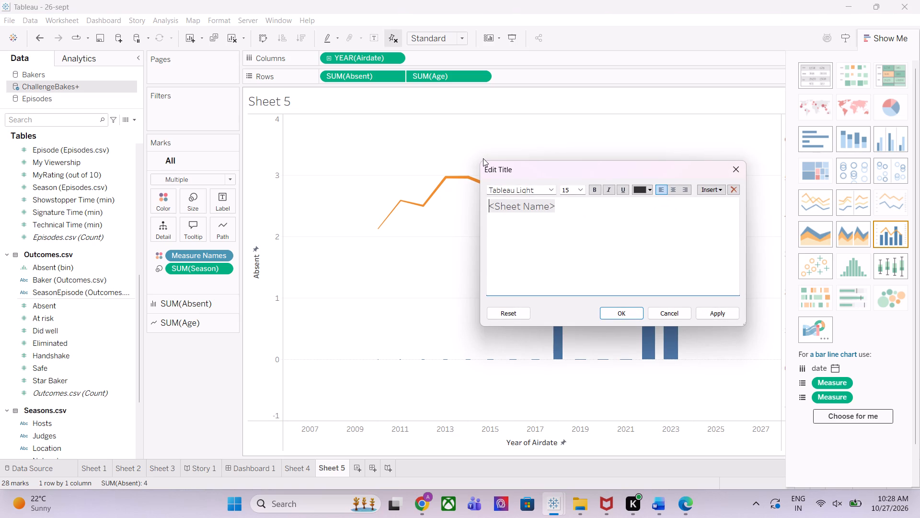
{"action": "key", "text": "ctrl+Right"}
{"action": "key", "text": "ctrl+Right"}
{"action": "key", "text": "ctrl+Right"}
{"action": "key", "text": "ctrl+Right"}
{"action": "key", "text": "ctrl+BackSpace"}
{"action": "key", "text": "ctrl+BackSpace"}
{"action": "key", "text": "ctrl+BackSpace"}
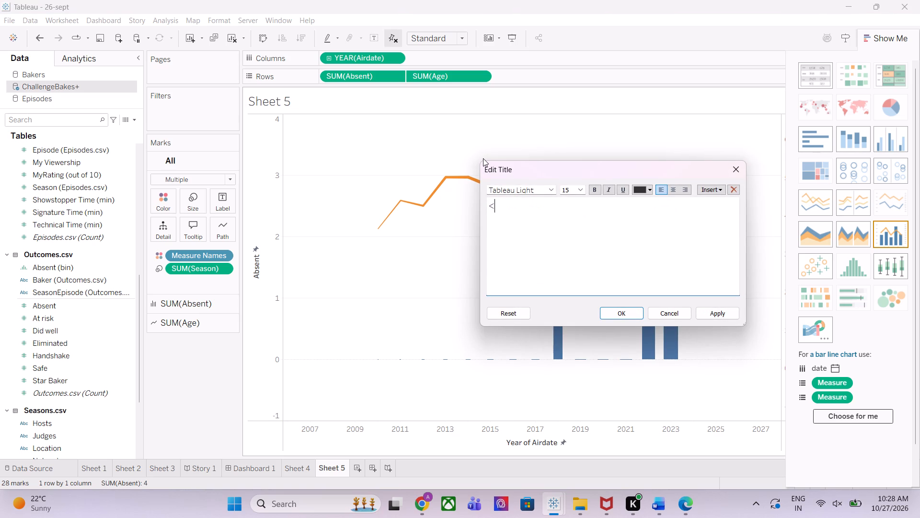
{"action": "key", "text": "ctrl+BackSpace"}
{"action": "type", "text": "Absent"}
{"action": "key", "text": "space"}
{"action": "type", "text": "of Baker"}
{"action": "key", "text": "space"}
{"action": "type", "text": "per"}
{"action": "key", "text": "space"}
{"action": "type", "text": "Year of Airdate"}
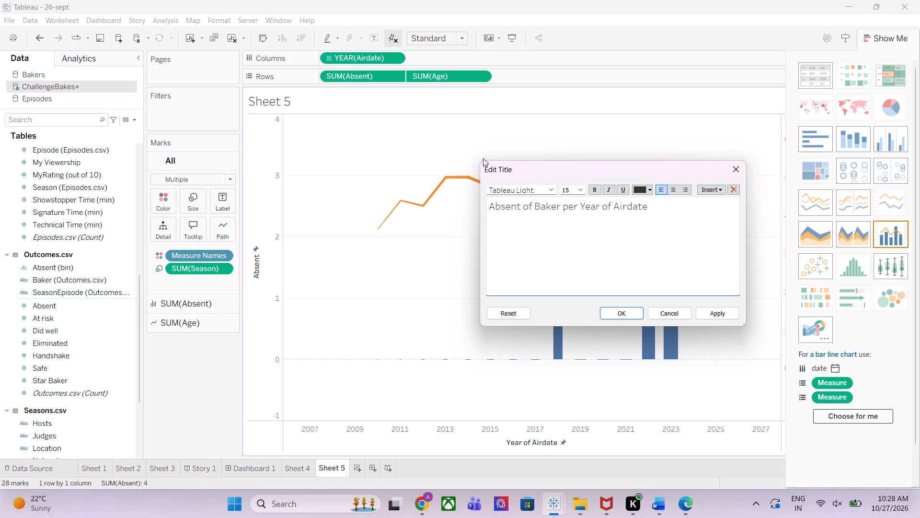
{"action": "left_click", "coordinate": [718, 311]}
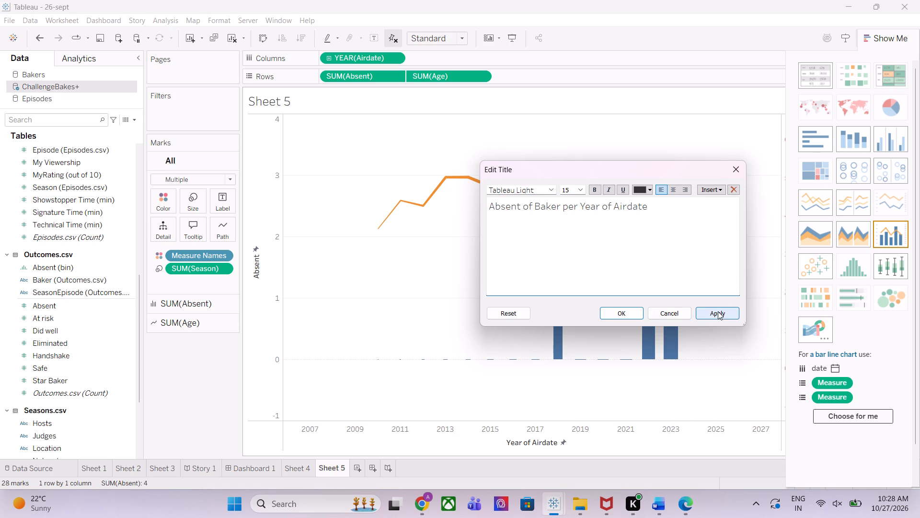
{"action": "left_click", "coordinate": [623, 312]}
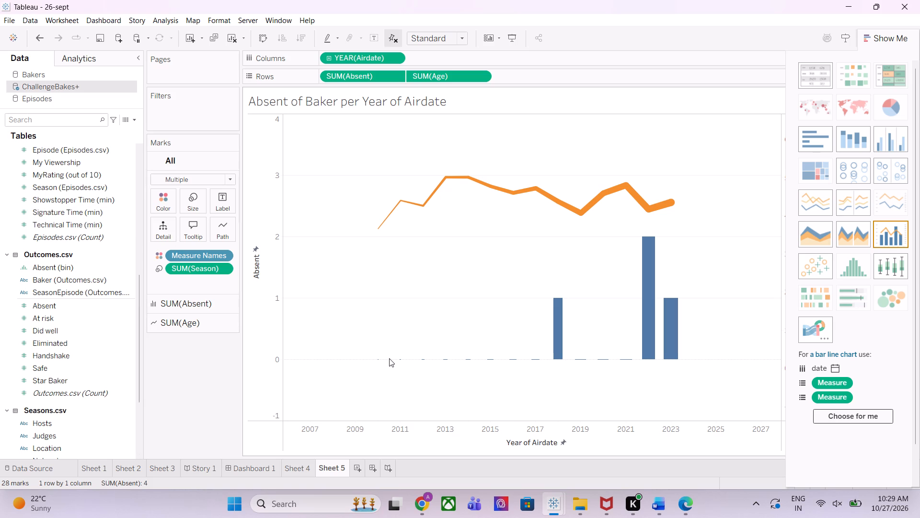
Review the charts and titles on Sheet 4, Sheet 3, Sheet 2 and Sheet 1.
{"action": "left_click", "coordinate": [307, 466]}
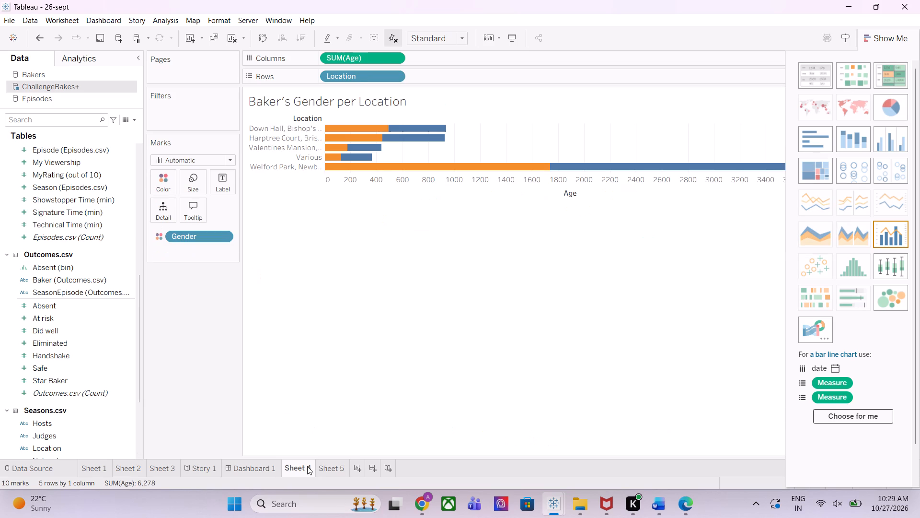
{"action": "left_click", "coordinate": [163, 468]}
{"action": "left_click", "coordinate": [124, 469]}
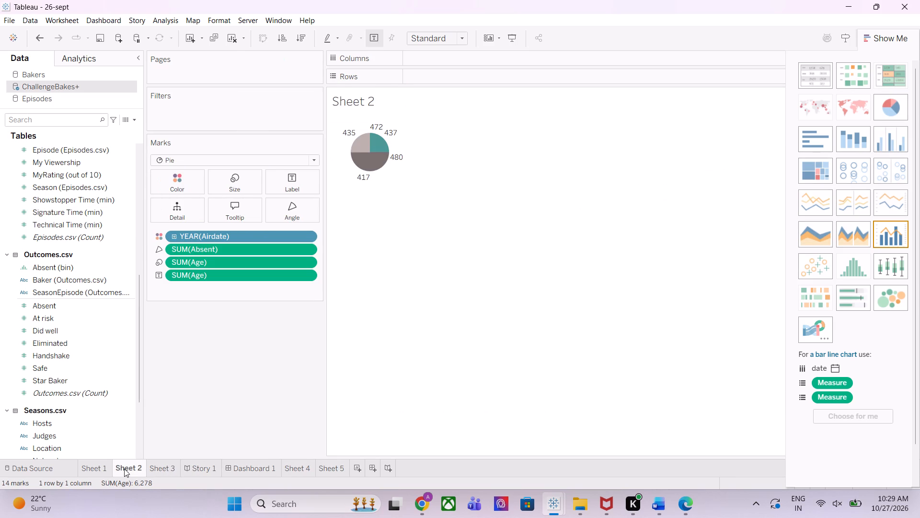
{"action": "left_click", "coordinate": [90, 470]}
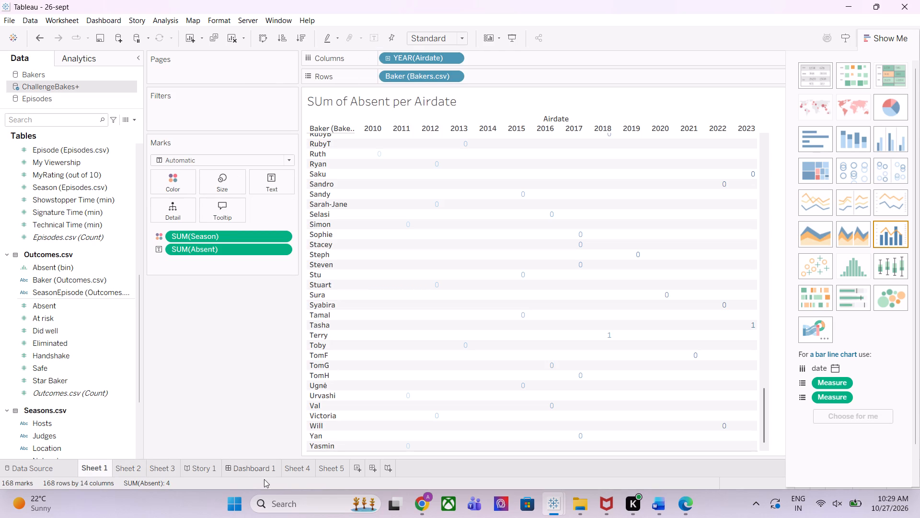
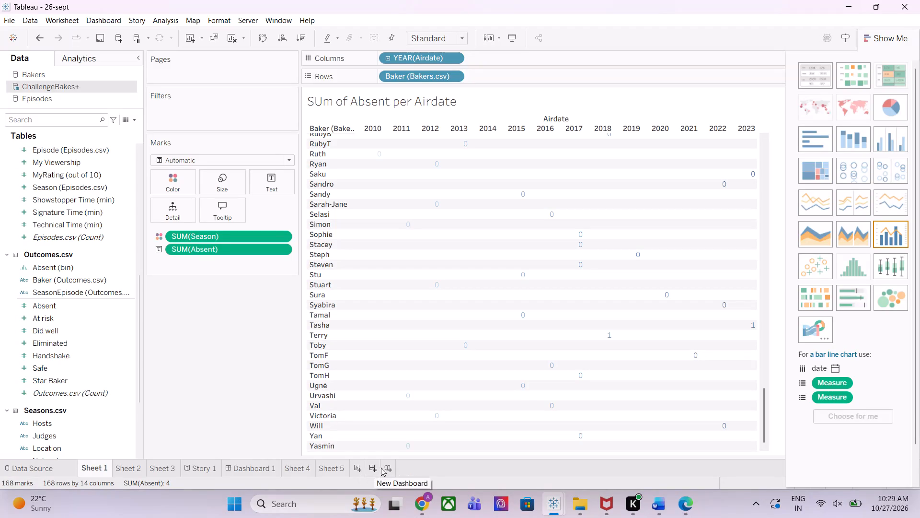
Add a new blank dashboard to the 26-sept workbook.
{"action": "left_click", "coordinate": [374, 468]}
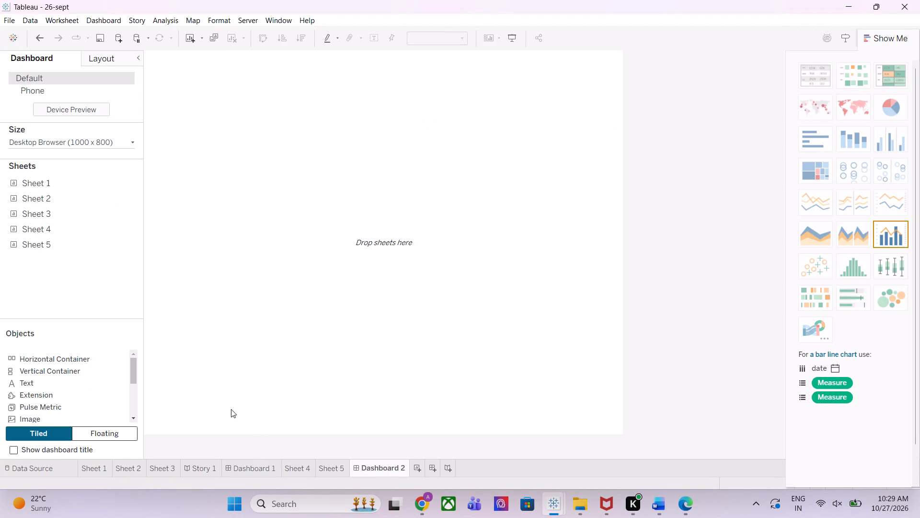
Add a new blank worksheet to the workbook after the new dashboard.
{"action": "left_click", "coordinate": [414, 468]}
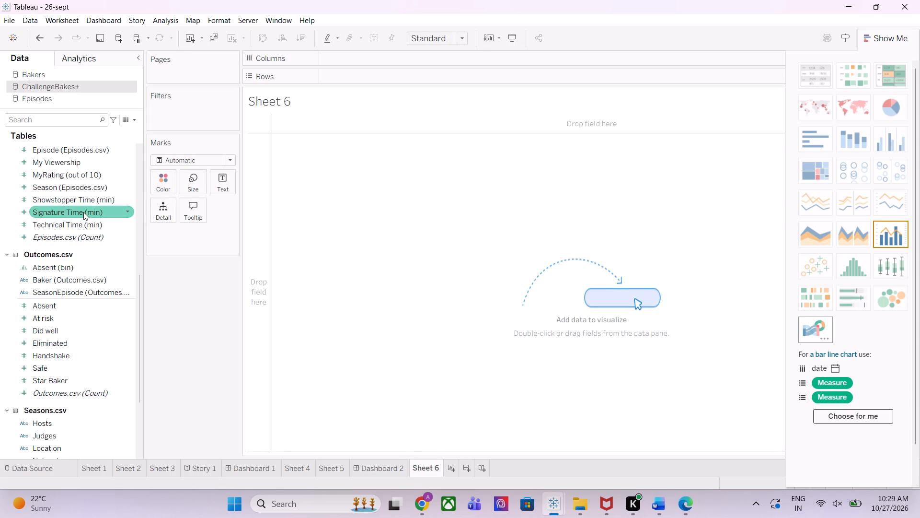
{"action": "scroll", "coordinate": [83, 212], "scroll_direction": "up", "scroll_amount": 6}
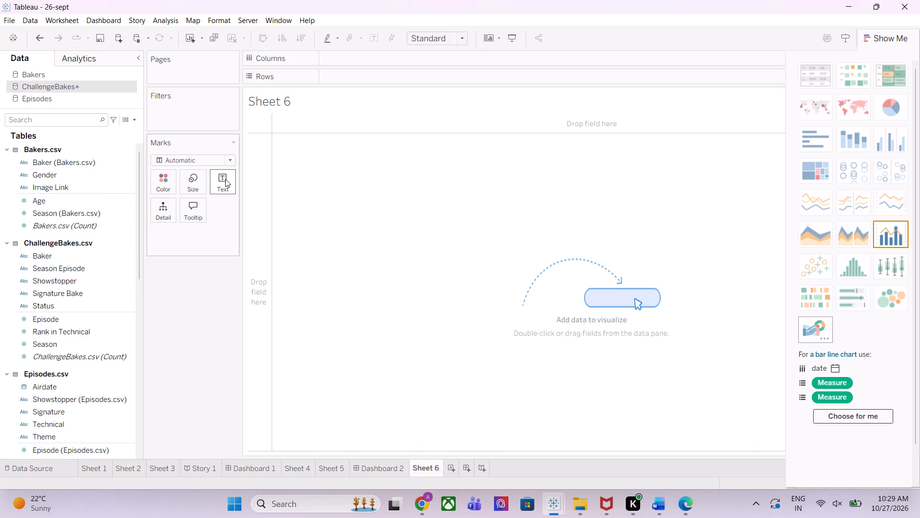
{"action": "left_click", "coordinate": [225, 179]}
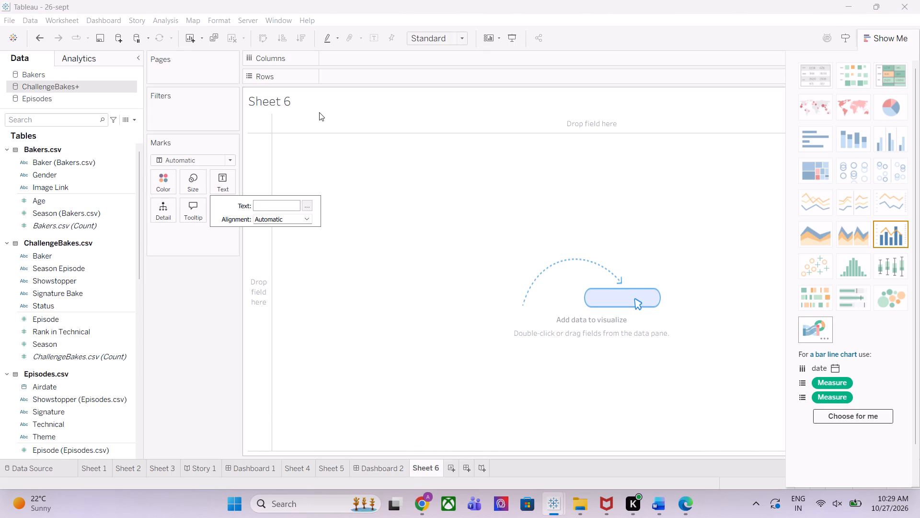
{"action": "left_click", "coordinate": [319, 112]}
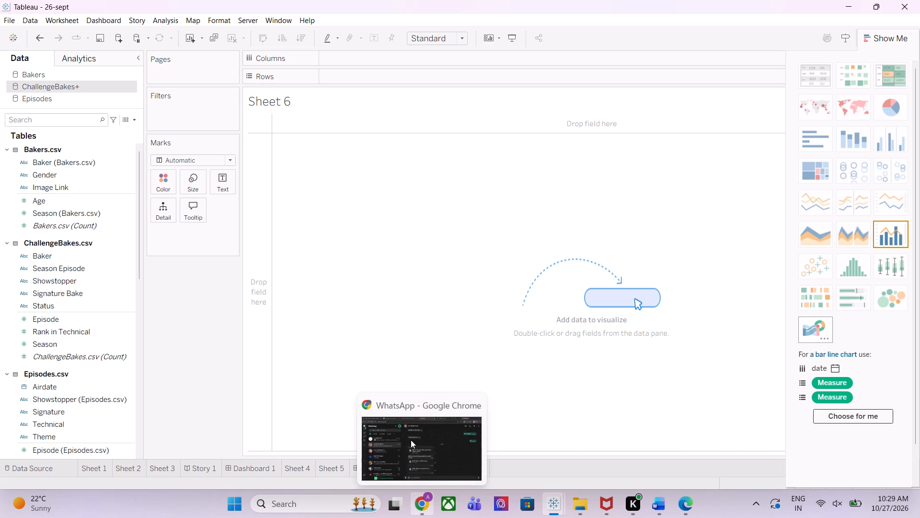
Start a screen capture with the empty new worksheet in view.
{"action": "key", "text": "Print"}
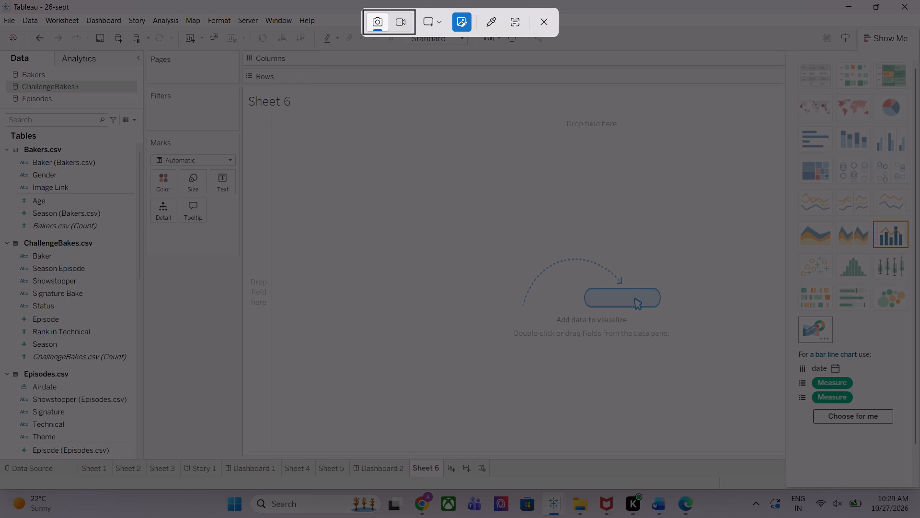
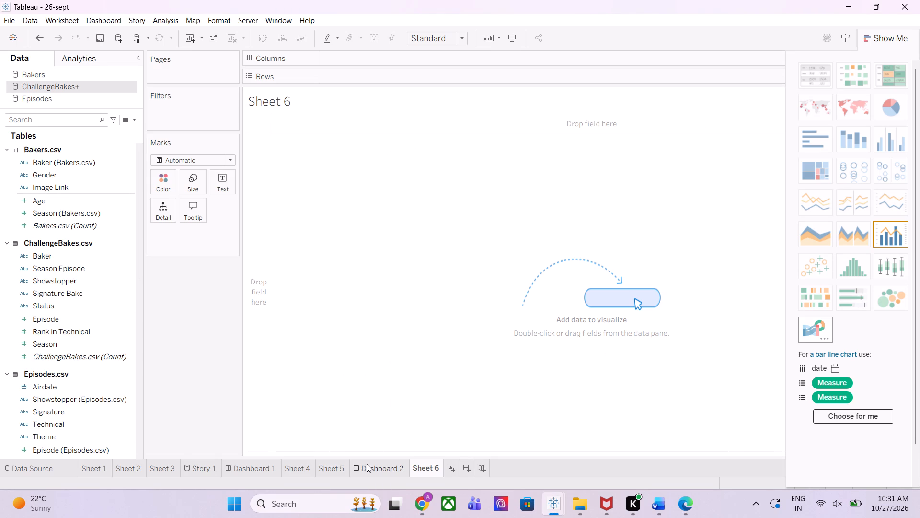
{"action": "left_click", "coordinate": [367, 464]}
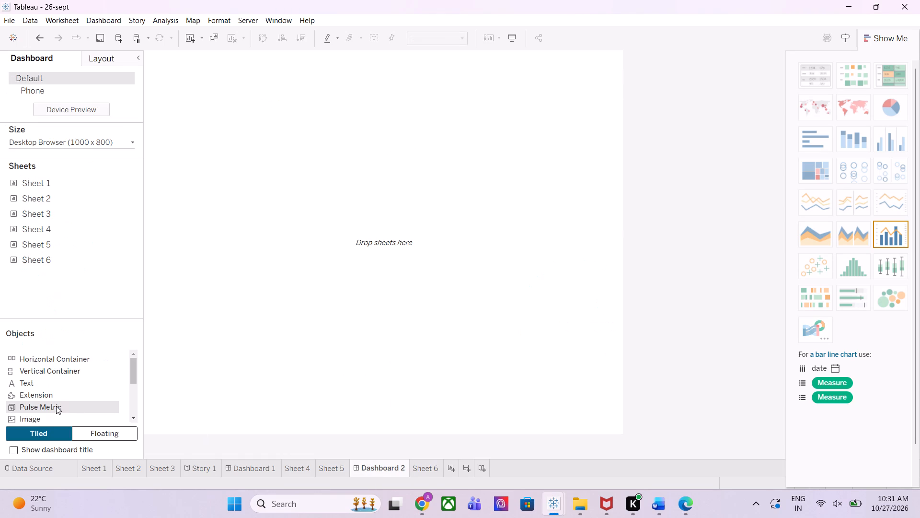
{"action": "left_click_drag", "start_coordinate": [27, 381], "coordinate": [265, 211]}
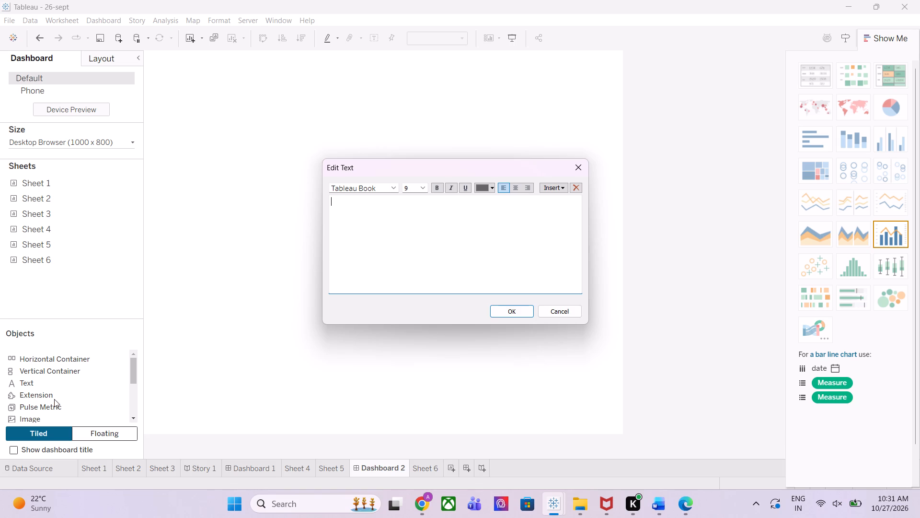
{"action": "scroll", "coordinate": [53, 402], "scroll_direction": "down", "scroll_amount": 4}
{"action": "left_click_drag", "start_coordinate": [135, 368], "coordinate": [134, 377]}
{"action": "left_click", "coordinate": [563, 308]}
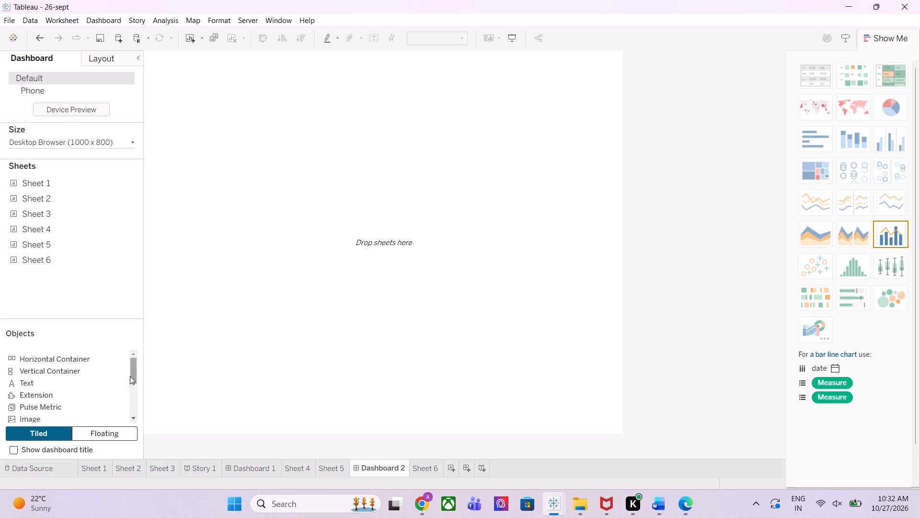
Add a Text object to Dashboard 2 with separate lines for the student's name, roll number and "Section: A".
{"action": "left_click_drag", "start_coordinate": [135, 369], "coordinate": [135, 394]}
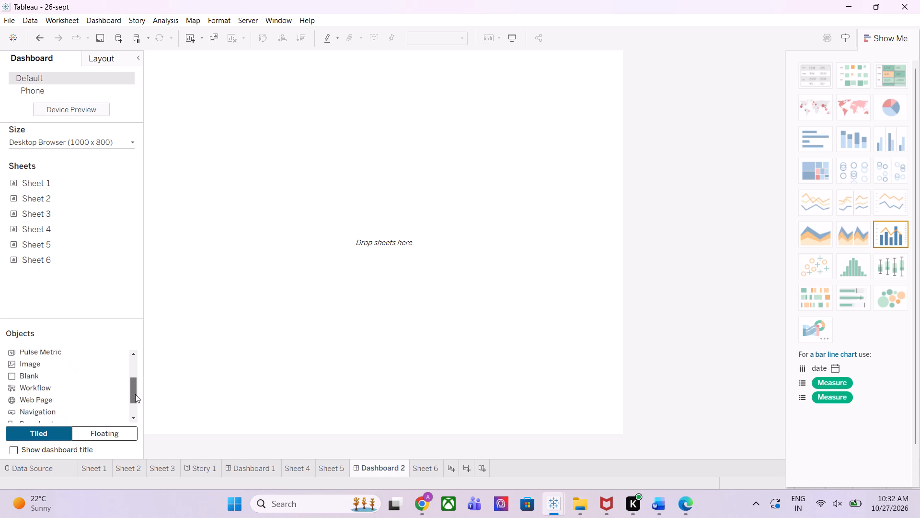
{"action": "left_click_drag", "start_coordinate": [135, 394], "coordinate": [135, 343]}
{"action": "left_click", "coordinate": [33, 382]}
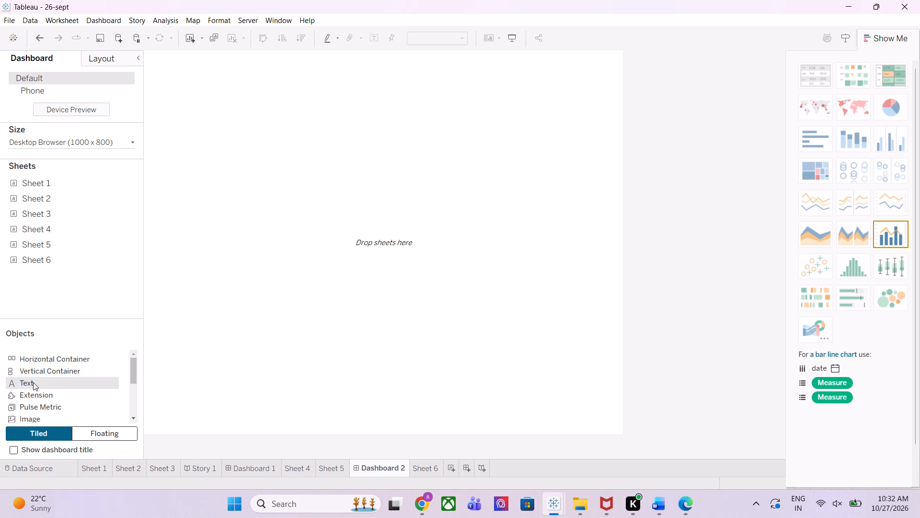
{"action": "double_click", "coordinate": [82, 382]}
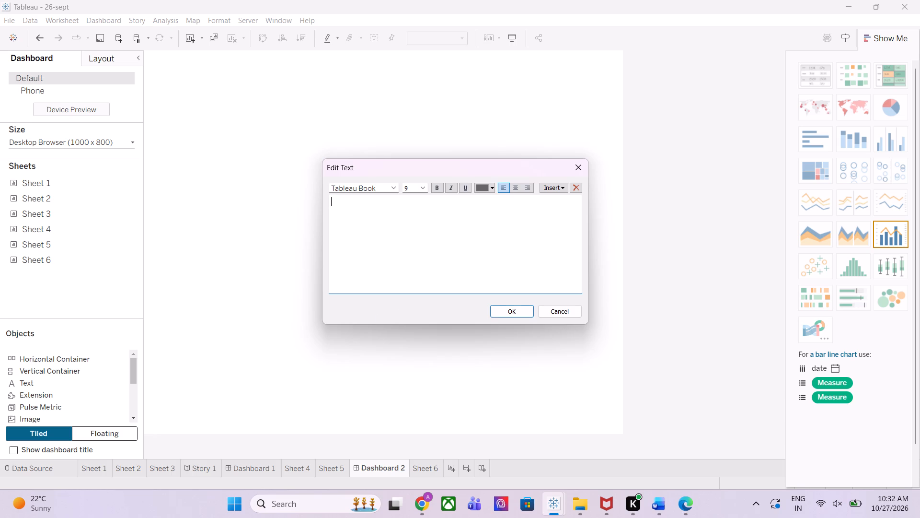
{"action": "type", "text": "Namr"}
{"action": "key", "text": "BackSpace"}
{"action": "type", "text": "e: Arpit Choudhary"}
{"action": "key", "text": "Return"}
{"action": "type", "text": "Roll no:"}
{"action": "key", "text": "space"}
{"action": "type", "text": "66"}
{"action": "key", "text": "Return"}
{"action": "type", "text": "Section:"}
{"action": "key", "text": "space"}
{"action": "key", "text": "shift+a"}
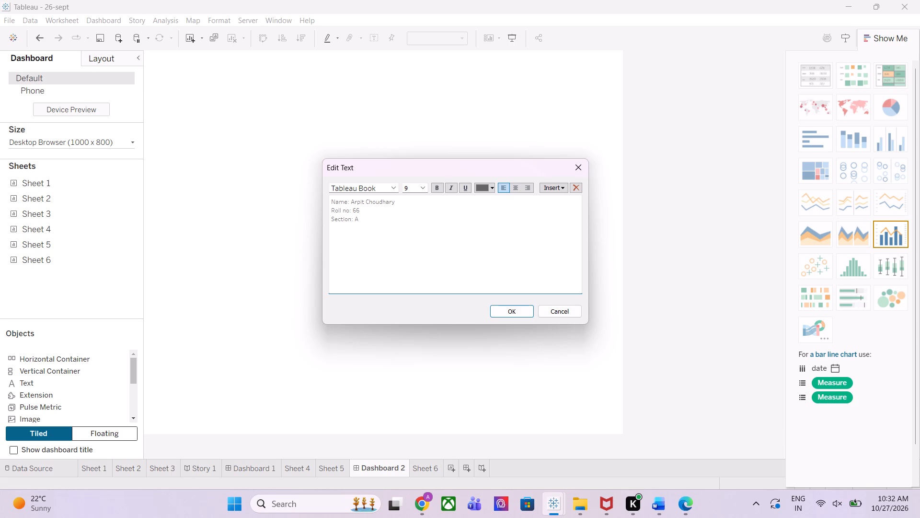
{"action": "left_click", "coordinate": [509, 308]}
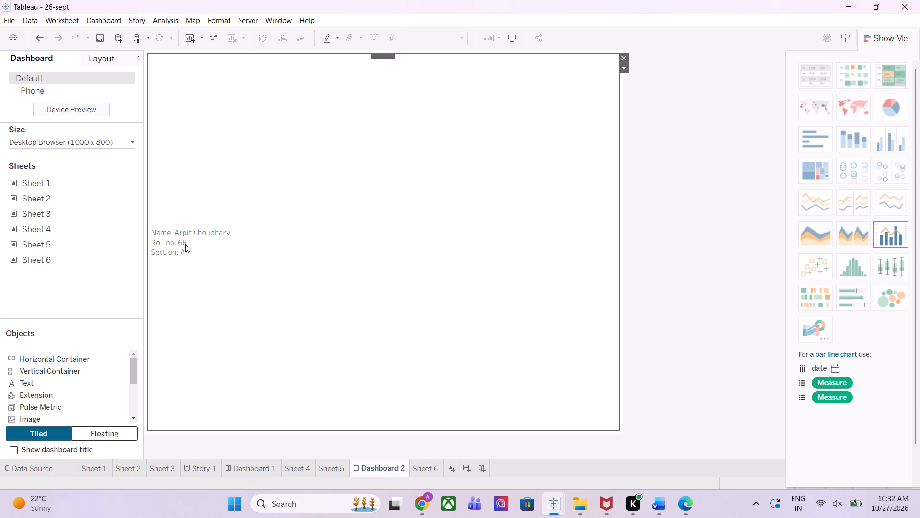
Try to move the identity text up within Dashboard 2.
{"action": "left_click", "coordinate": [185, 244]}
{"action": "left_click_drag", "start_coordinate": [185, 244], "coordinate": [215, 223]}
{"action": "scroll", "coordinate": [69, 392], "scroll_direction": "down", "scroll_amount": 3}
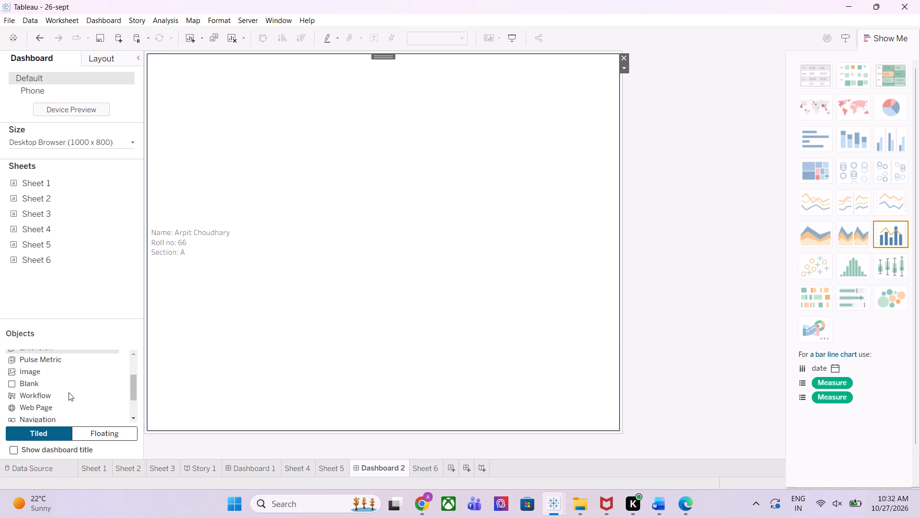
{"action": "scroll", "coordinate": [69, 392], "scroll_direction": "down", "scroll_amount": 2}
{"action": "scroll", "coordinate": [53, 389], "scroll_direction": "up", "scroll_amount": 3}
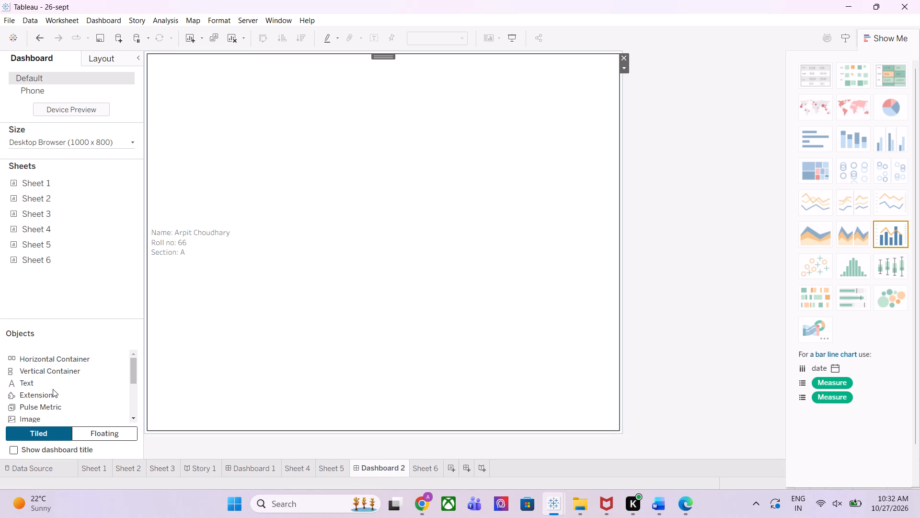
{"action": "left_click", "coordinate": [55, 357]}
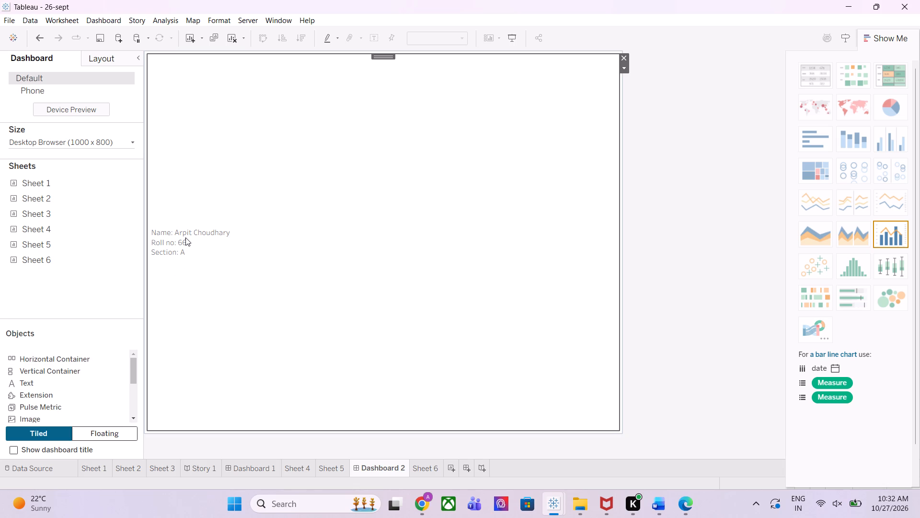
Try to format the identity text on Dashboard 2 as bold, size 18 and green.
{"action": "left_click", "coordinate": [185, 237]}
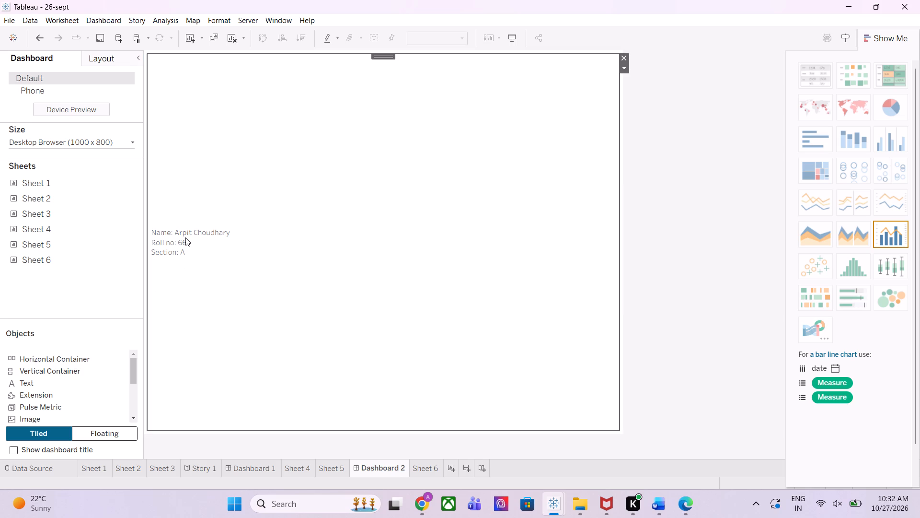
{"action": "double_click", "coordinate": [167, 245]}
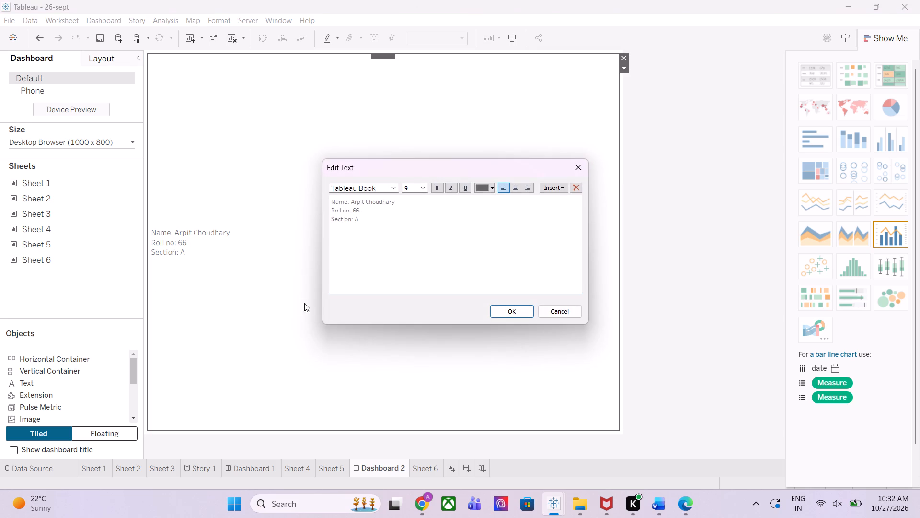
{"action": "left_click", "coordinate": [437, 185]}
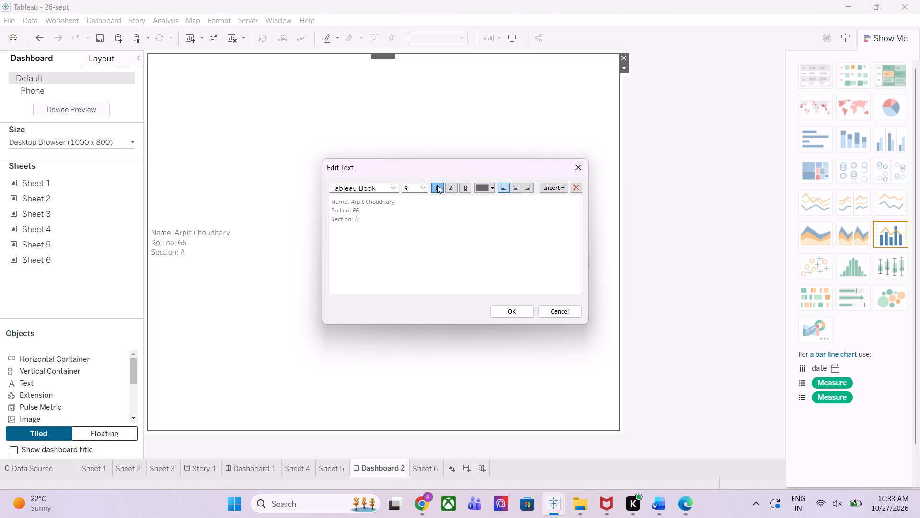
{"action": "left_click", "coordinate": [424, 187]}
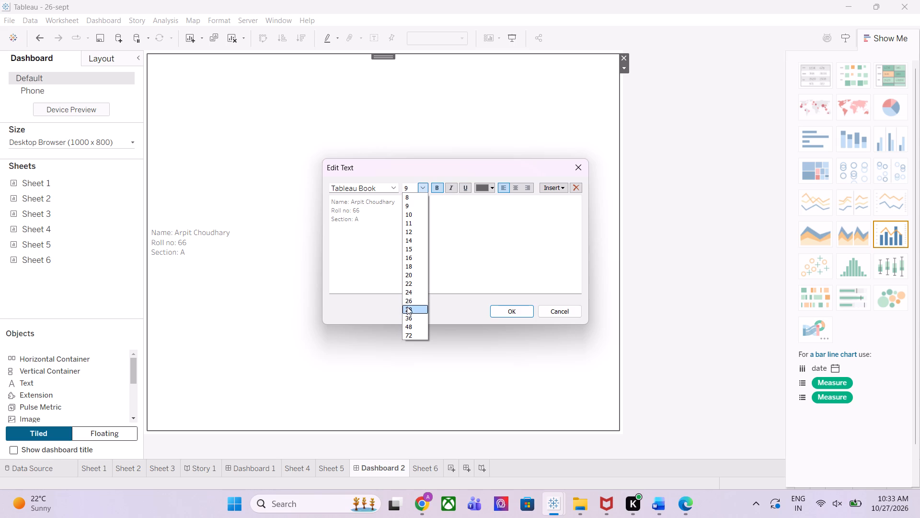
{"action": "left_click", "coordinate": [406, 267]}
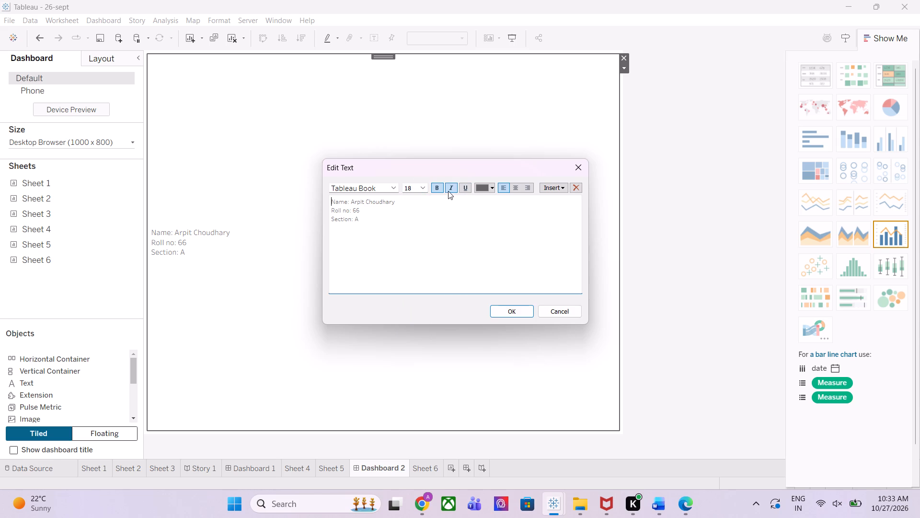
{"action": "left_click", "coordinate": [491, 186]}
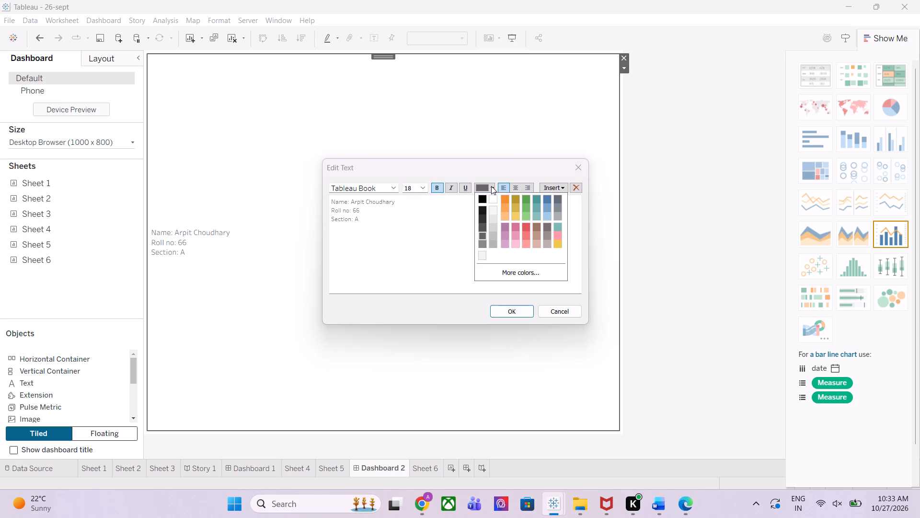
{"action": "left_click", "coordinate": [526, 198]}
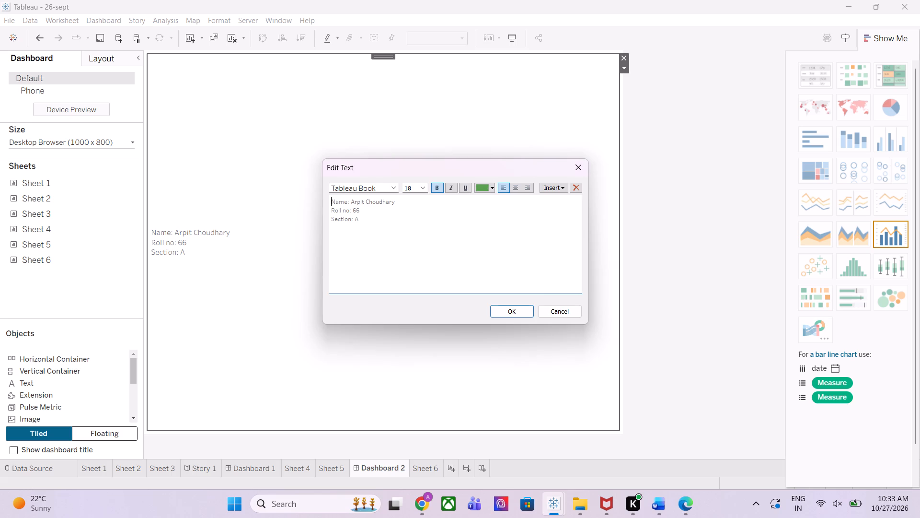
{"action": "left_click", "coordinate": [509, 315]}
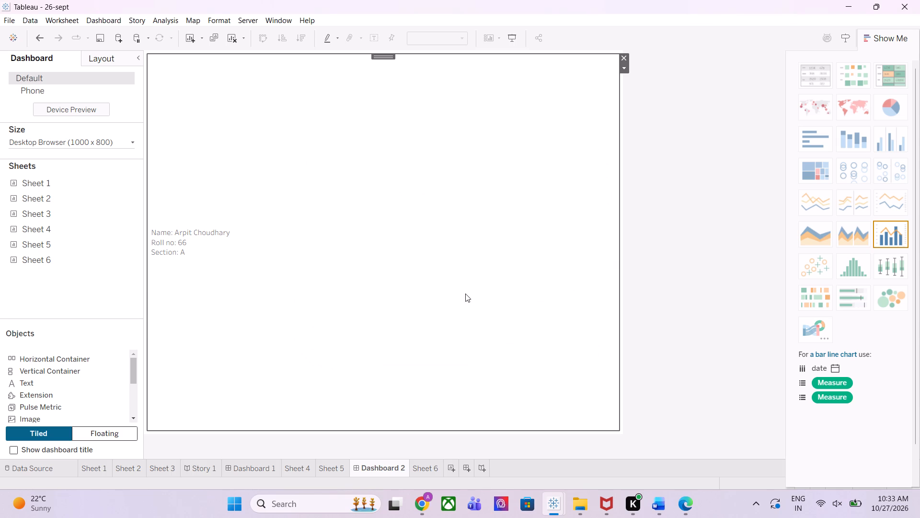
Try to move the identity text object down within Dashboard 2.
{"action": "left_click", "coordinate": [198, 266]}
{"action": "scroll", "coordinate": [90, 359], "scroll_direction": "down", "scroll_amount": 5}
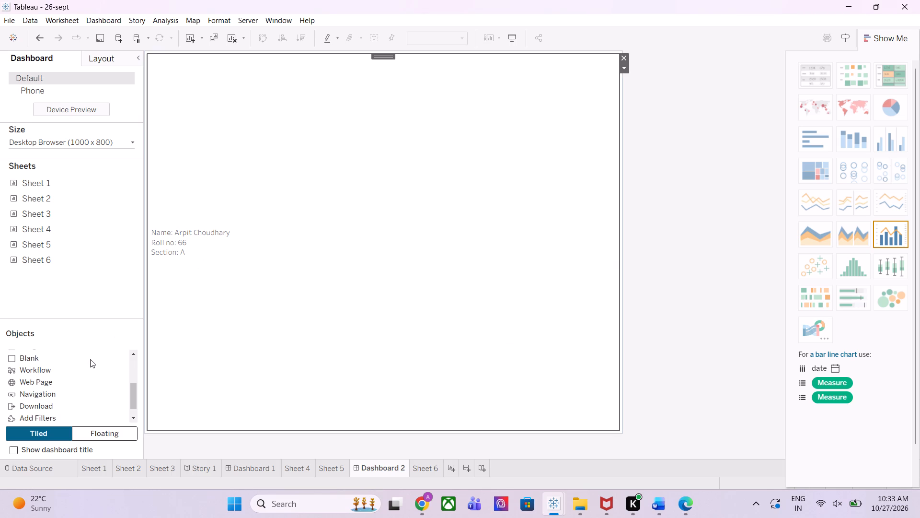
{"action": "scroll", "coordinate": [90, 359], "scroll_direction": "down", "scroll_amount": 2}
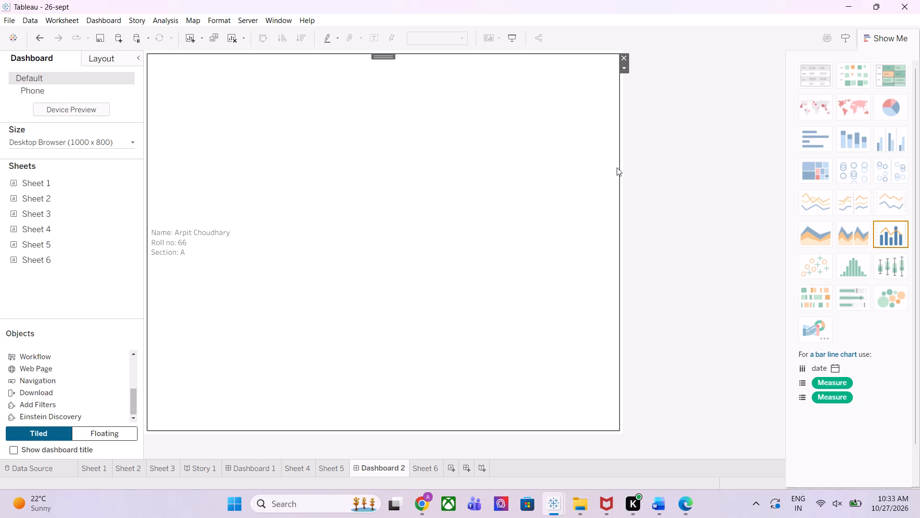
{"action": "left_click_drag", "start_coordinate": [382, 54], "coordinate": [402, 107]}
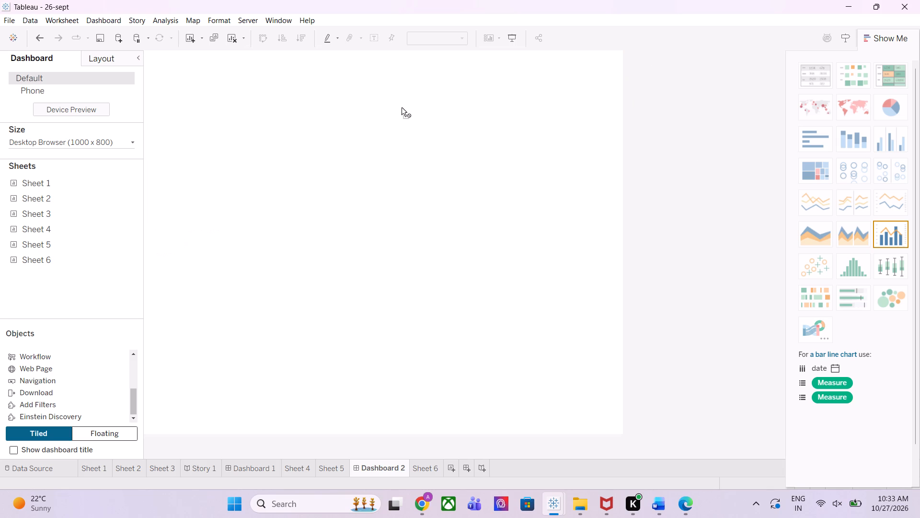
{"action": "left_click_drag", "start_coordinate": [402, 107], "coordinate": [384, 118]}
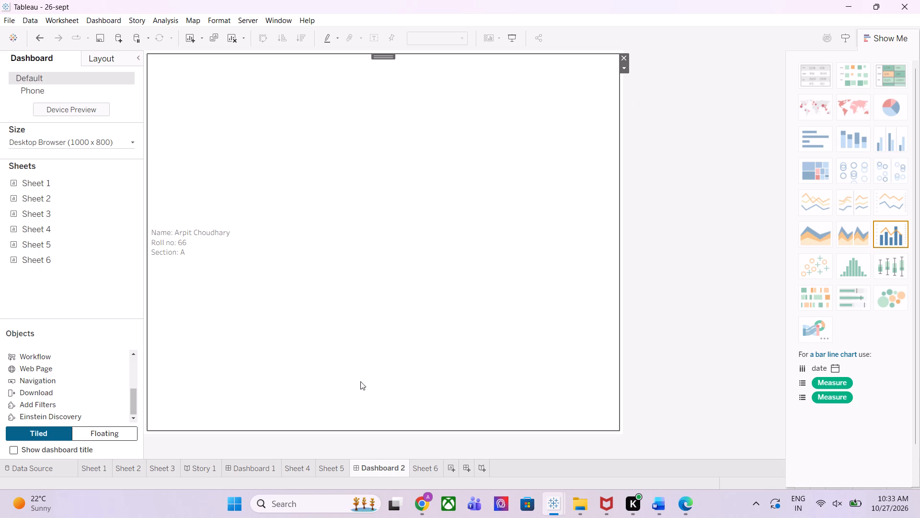
Remove the identity text object from Dashboard 2.
{"action": "left_click", "coordinate": [625, 69]}
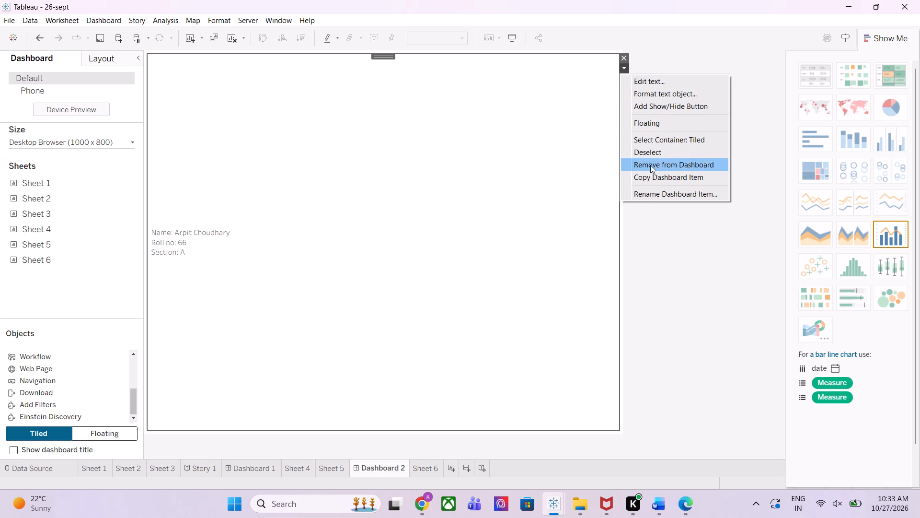
{"action": "left_click", "coordinate": [625, 58]}
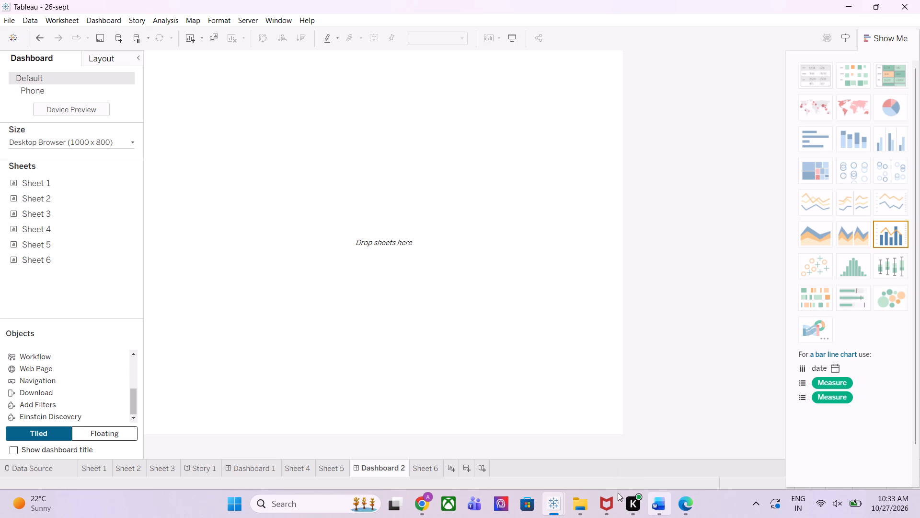
{"action": "left_click", "coordinate": [430, 506]}
{"action": "scroll", "coordinate": [380, 327], "scroll_direction": "down", "scroll_amount": 5}
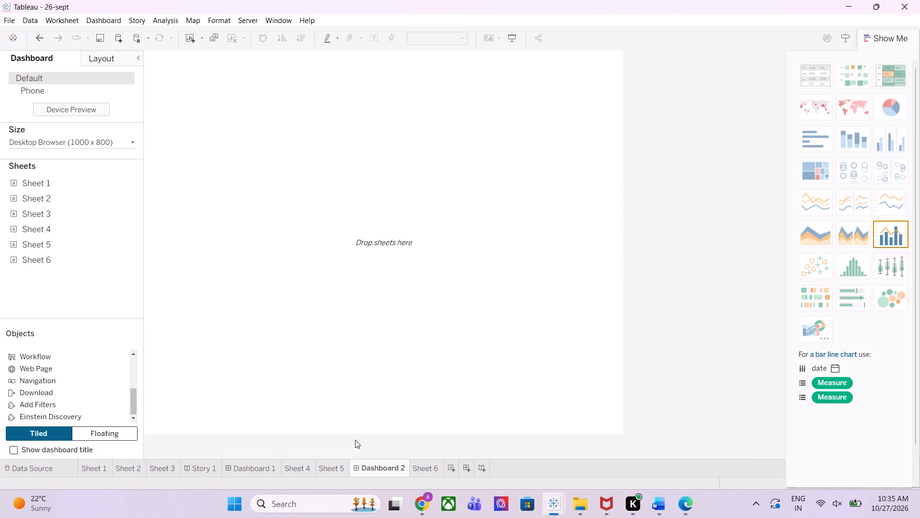
{"action": "scroll", "coordinate": [27, 397], "scroll_direction": "down", "scroll_amount": 2}
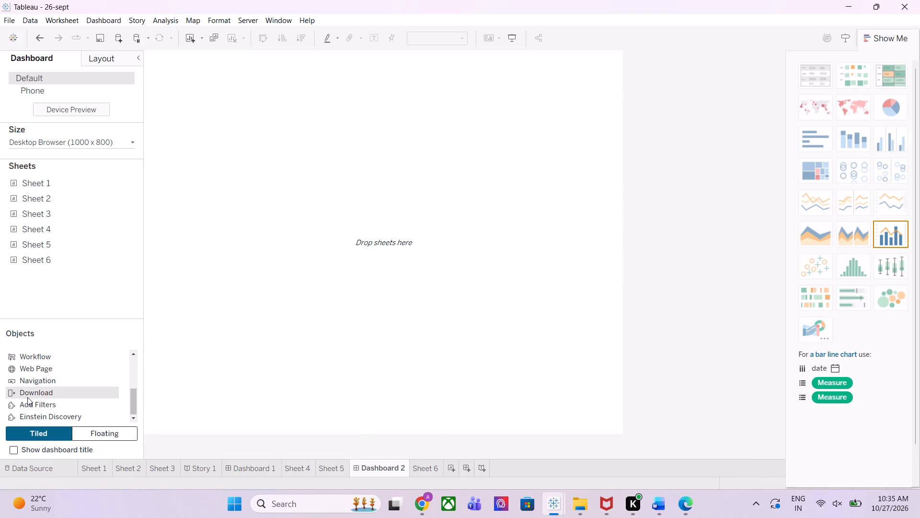
{"action": "scroll", "coordinate": [65, 385], "scroll_direction": "up", "scroll_amount": 1}
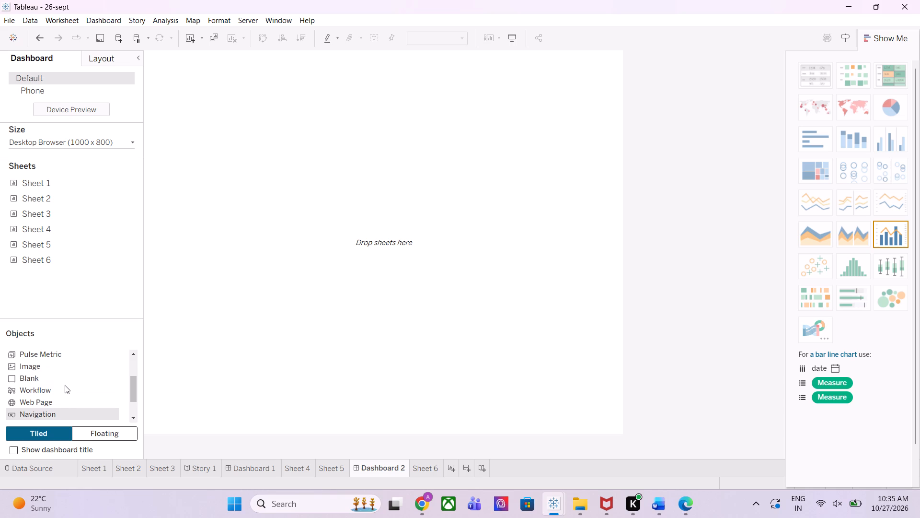
{"action": "scroll", "coordinate": [65, 385], "scroll_direction": "up", "scroll_amount": 2}
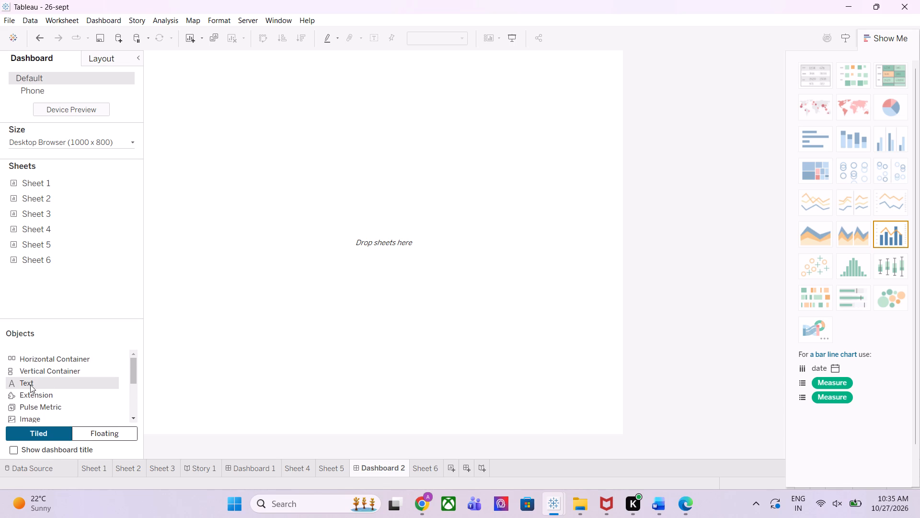
{"action": "left_click", "coordinate": [30, 385]}
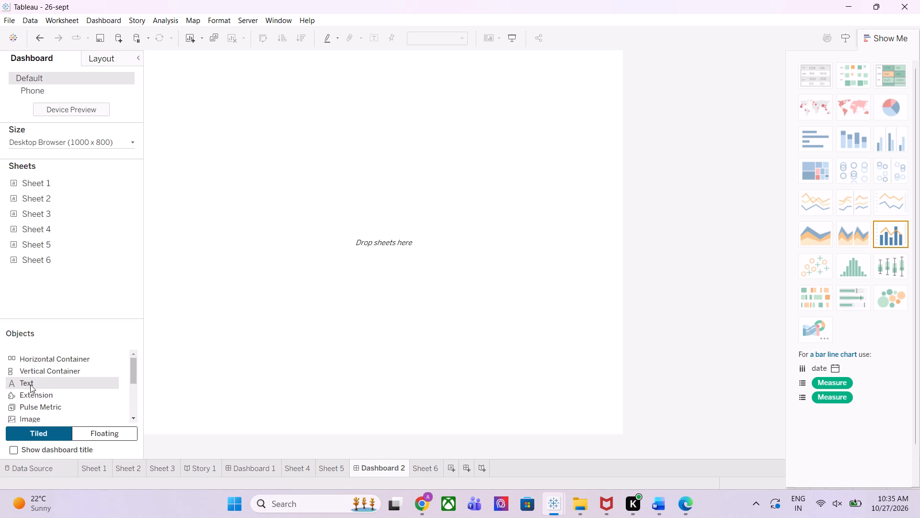
{"action": "left_click", "coordinate": [30, 385]}
{"action": "double_click", "coordinate": [34, 382]}
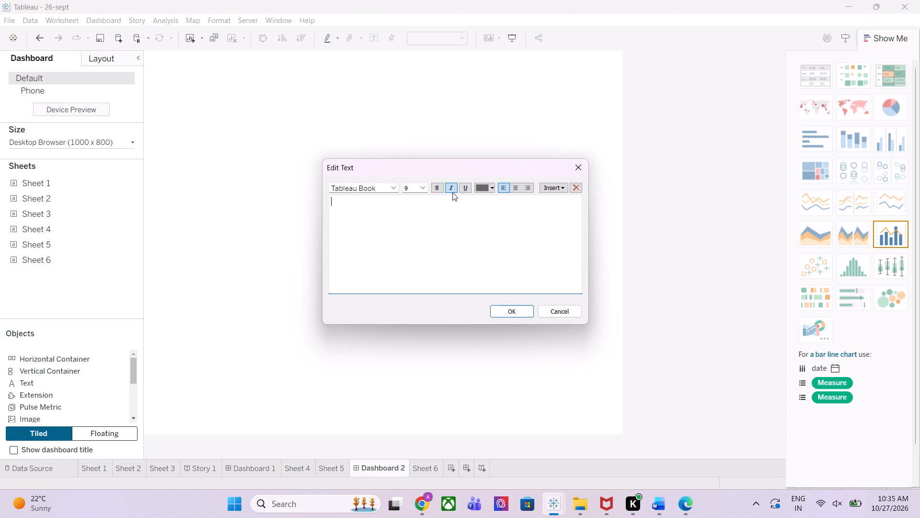
Enter the student's name, roll number and "Section: A" on three separate lines in the new text object.
{"action": "left_click", "coordinate": [338, 207]}
{"action": "key", "text": "ctrl+v"}
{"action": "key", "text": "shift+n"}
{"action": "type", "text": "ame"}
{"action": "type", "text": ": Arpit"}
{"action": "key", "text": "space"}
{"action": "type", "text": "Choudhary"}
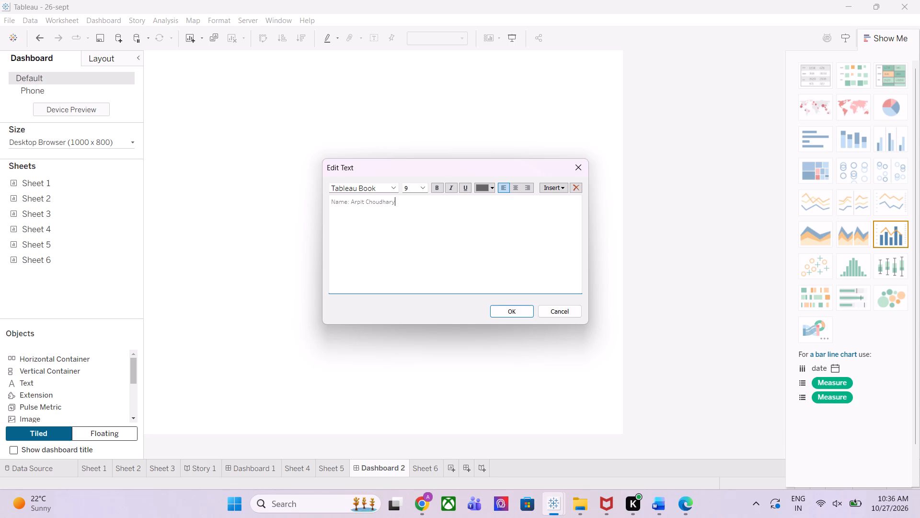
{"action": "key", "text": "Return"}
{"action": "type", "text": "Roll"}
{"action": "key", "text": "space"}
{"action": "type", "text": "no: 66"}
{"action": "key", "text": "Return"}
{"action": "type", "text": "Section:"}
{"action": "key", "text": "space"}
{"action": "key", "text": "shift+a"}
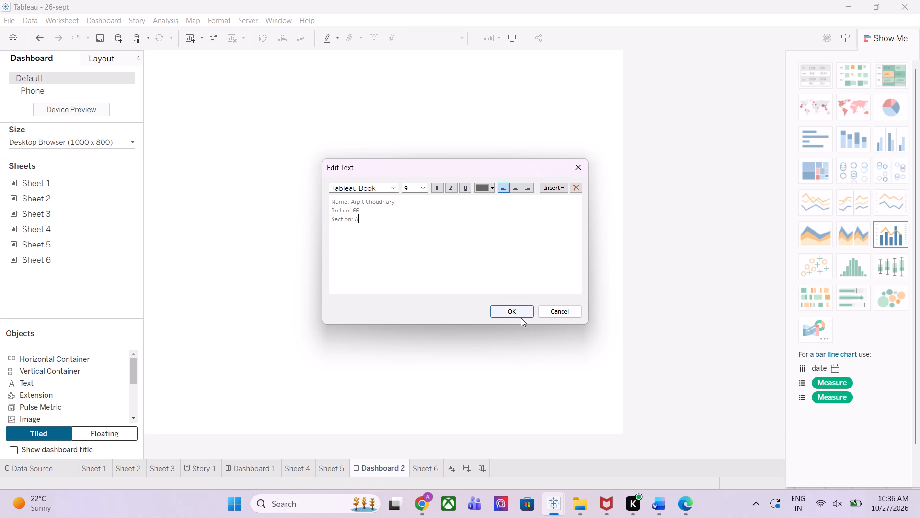
{"action": "left_click", "coordinate": [514, 311]}
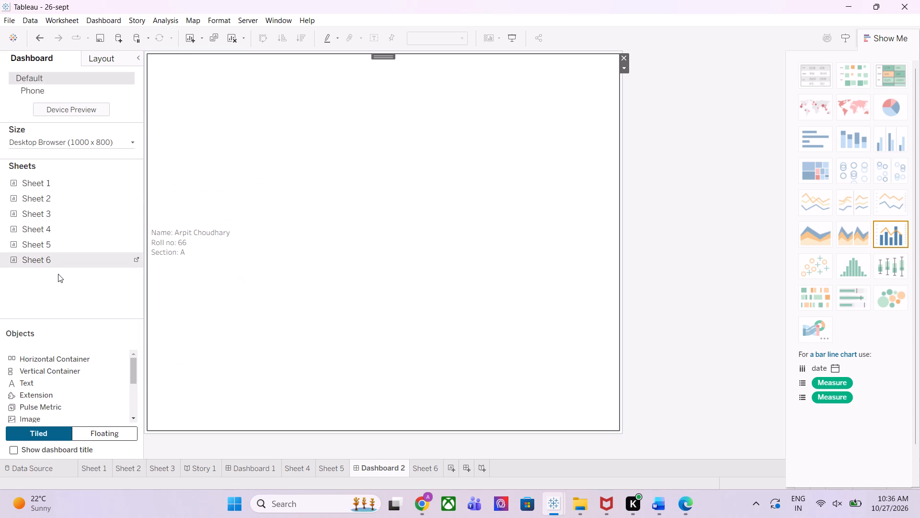
Examine the text label and alignment options of the marks on Sheet 6.
{"action": "left_click", "coordinate": [37, 258]}
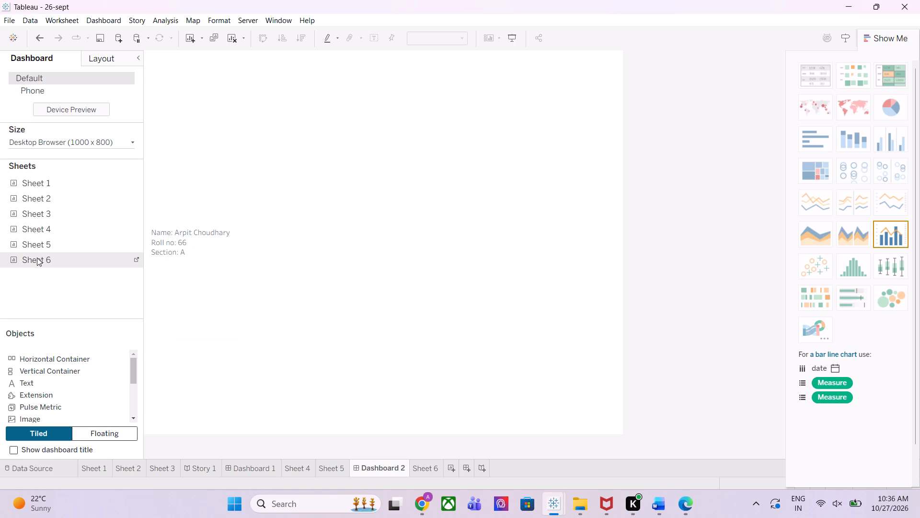
{"action": "left_click", "coordinate": [421, 467]}
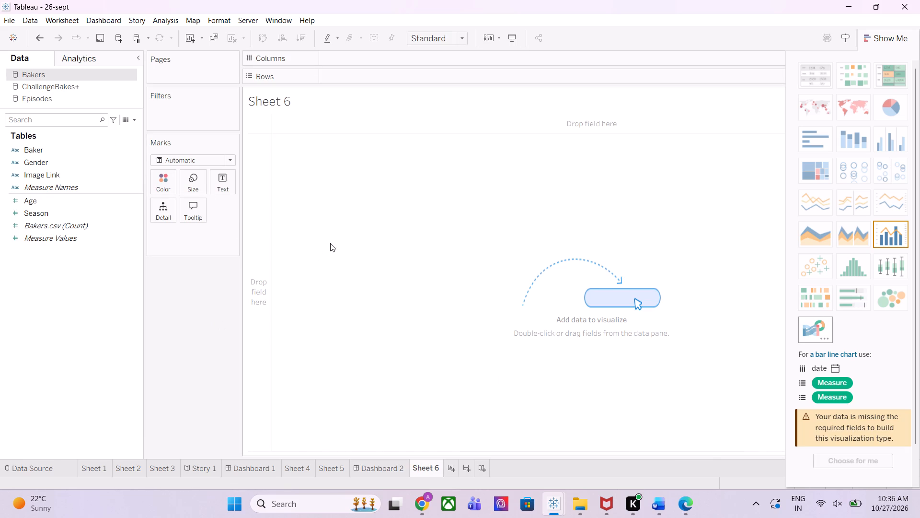
{"action": "left_click", "coordinate": [227, 185]}
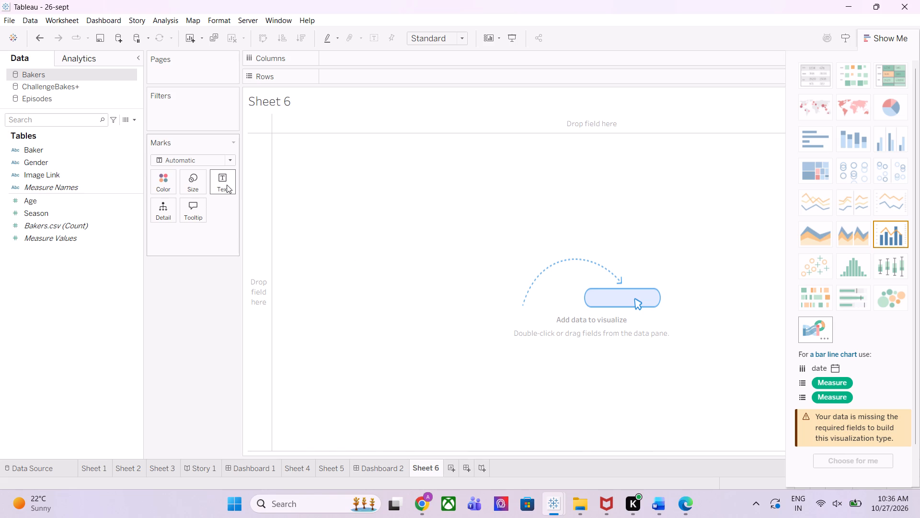
{"action": "left_click", "coordinate": [280, 203]}
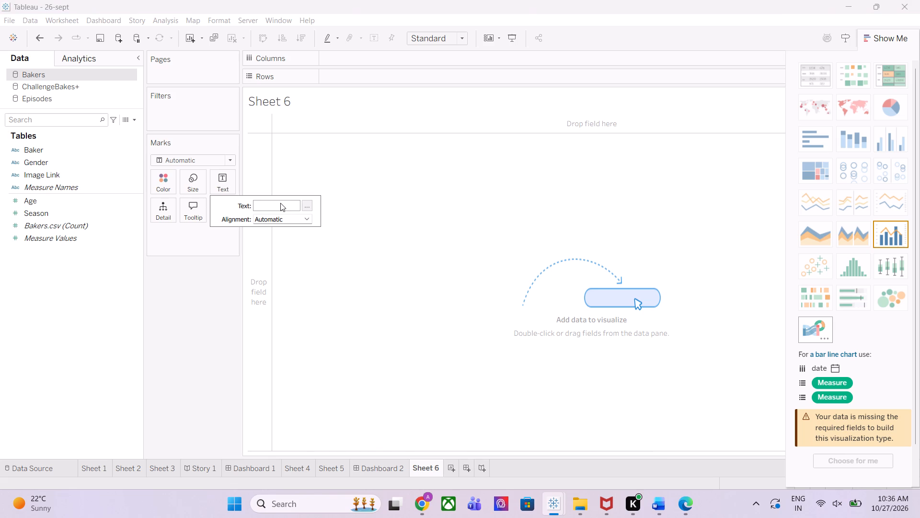
{"action": "left_click", "coordinate": [281, 217]}
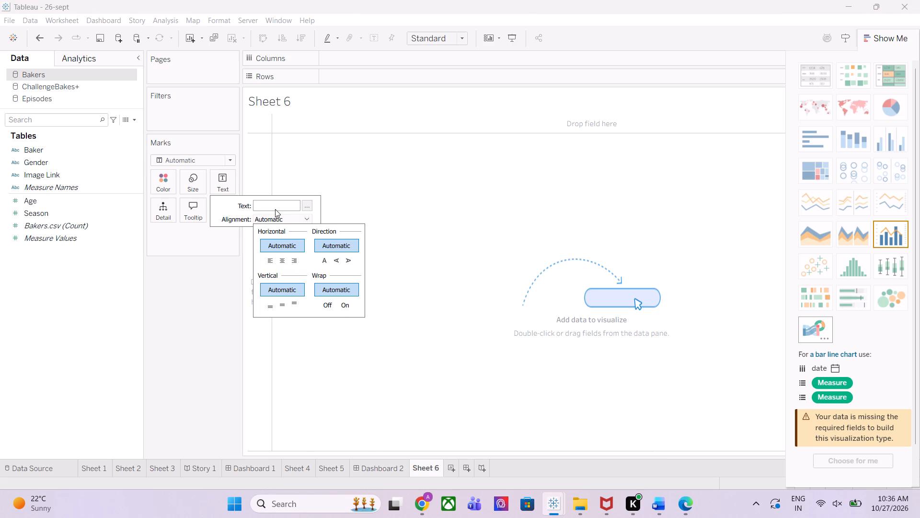
{"action": "left_click", "coordinate": [261, 202]}
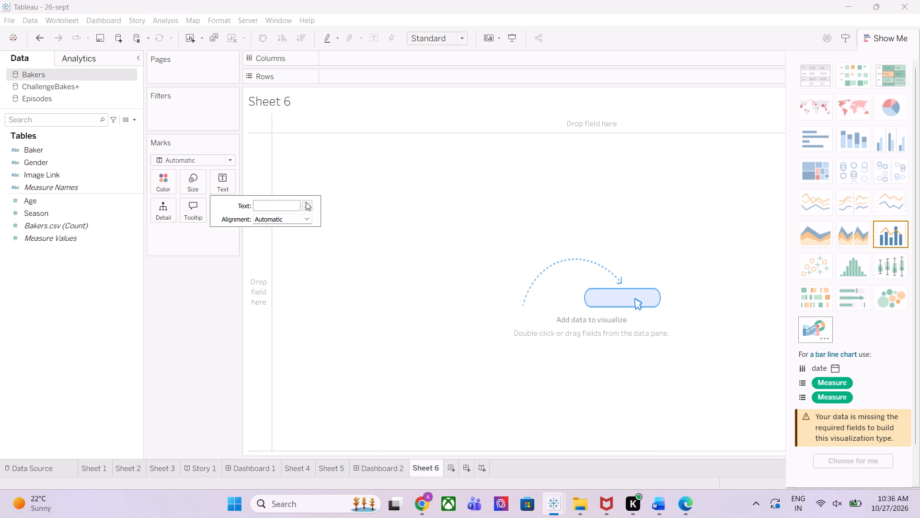
{"action": "left_click", "coordinate": [308, 202]}
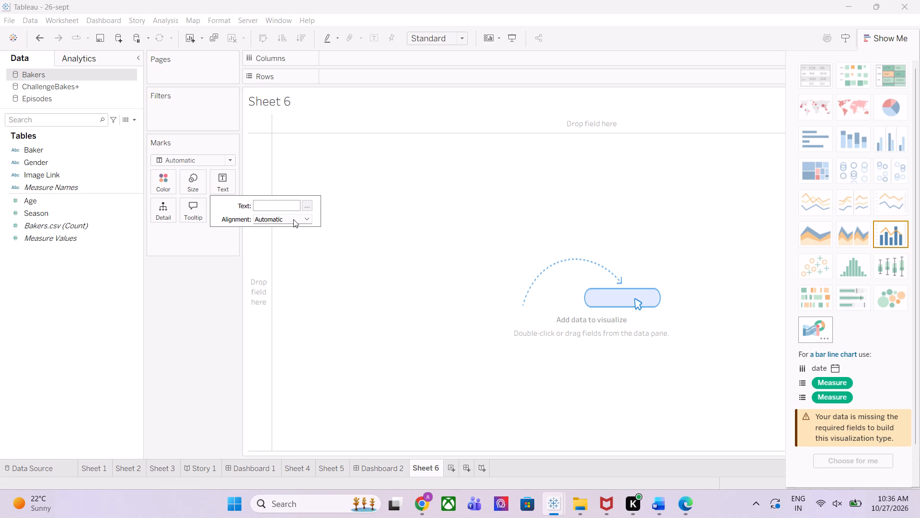
{"action": "left_click", "coordinate": [293, 219]}
{"action": "left_click", "coordinate": [454, 278]}
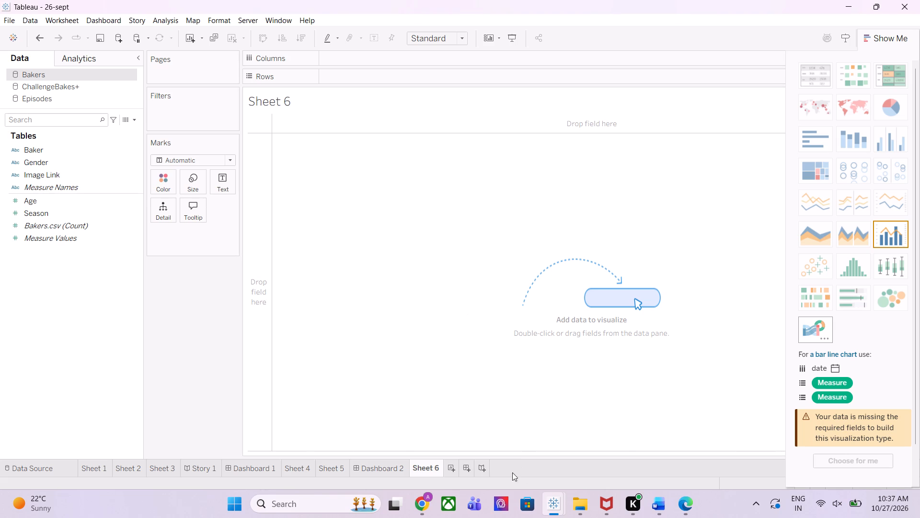
{"action": "left_click", "coordinate": [369, 468]}
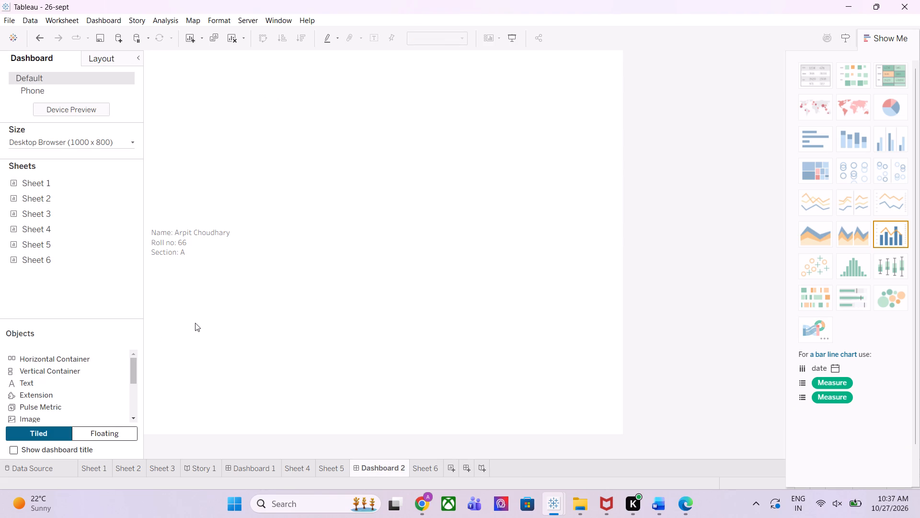
{"action": "key", "text": "Print"}
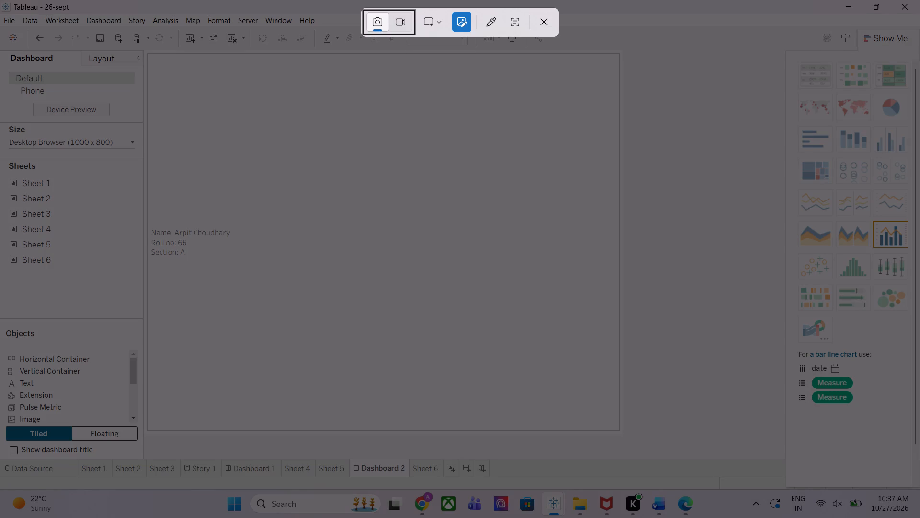
{"action": "left_click_drag", "start_coordinate": [0, 0], "coordinate": [919, 517]}
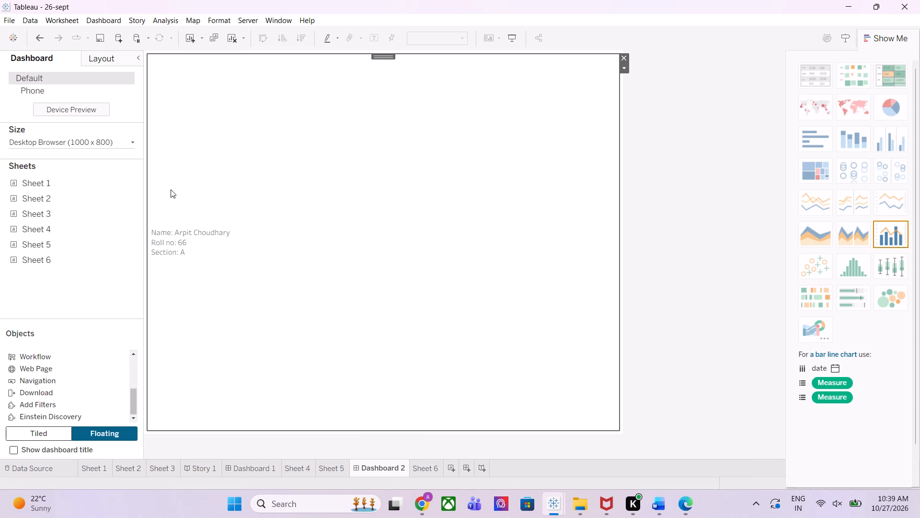
{"action": "left_click", "coordinate": [103, 60]}
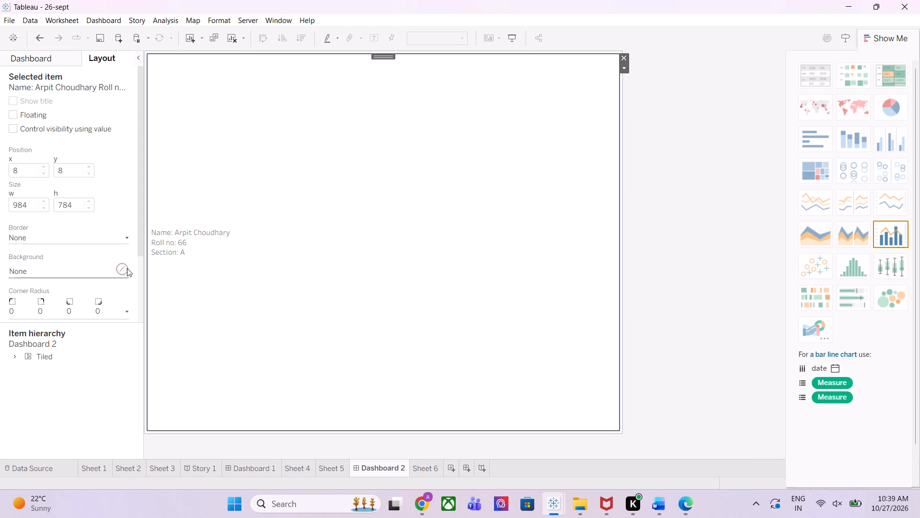
{"action": "left_click", "coordinate": [49, 234]}
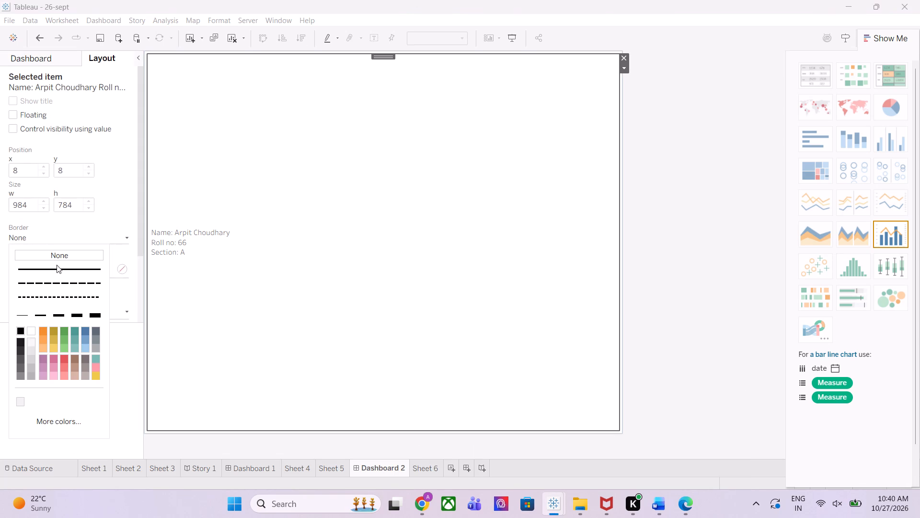
{"action": "left_click", "coordinate": [60, 270]}
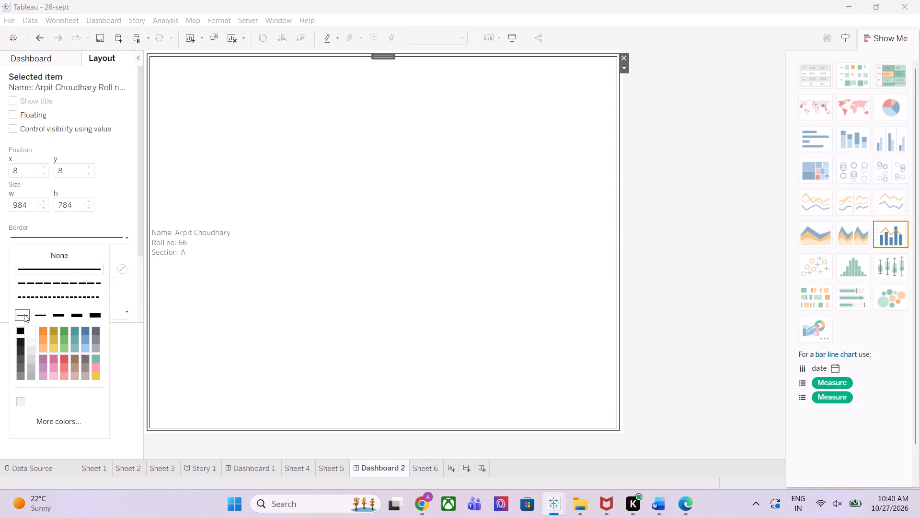
{"action": "left_click", "coordinate": [24, 314]}
{"action": "left_click", "coordinate": [215, 306]}
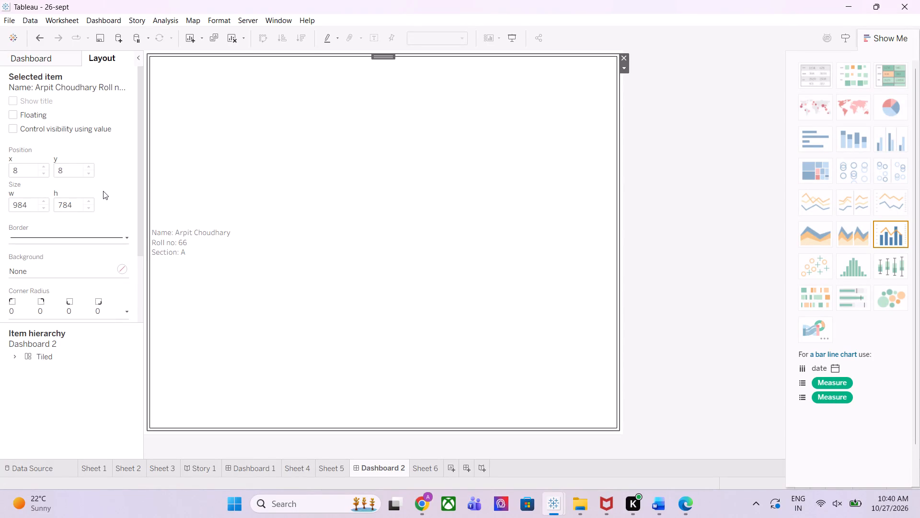
Make the student identity text floating and move it to about x 21, y 18 near the dashboard's upper-left corner.
{"action": "left_click", "coordinate": [11, 114]}
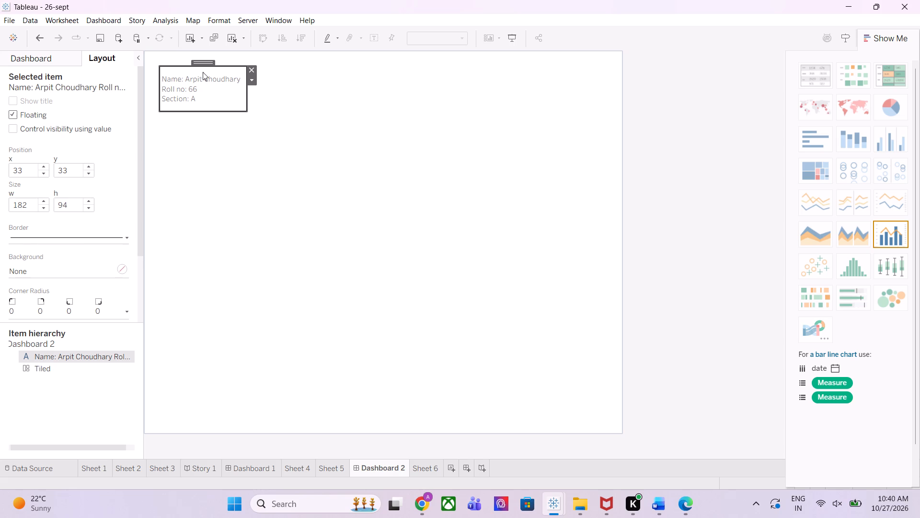
{"action": "left_click_drag", "start_coordinate": [201, 64], "coordinate": [197, 59]}
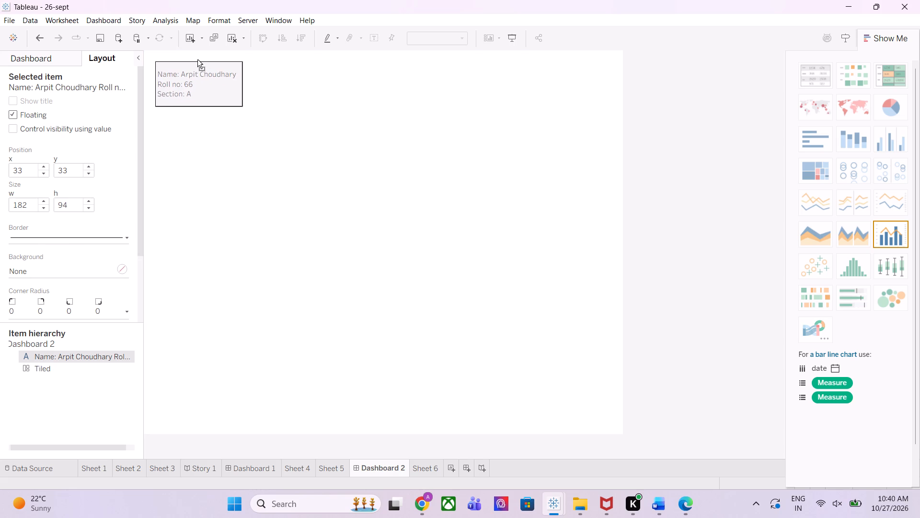
{"action": "left_click_drag", "start_coordinate": [197, 59], "coordinate": [195, 57]}
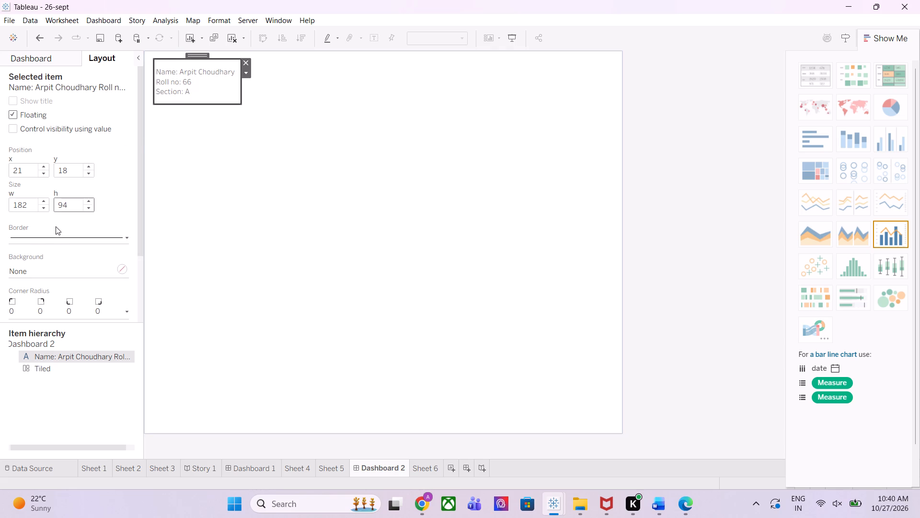
Round all corners of the student identity card equally with a corner radius of 3.
{"action": "scroll", "coordinate": [49, 290], "scroll_direction": "down", "scroll_amount": 1}
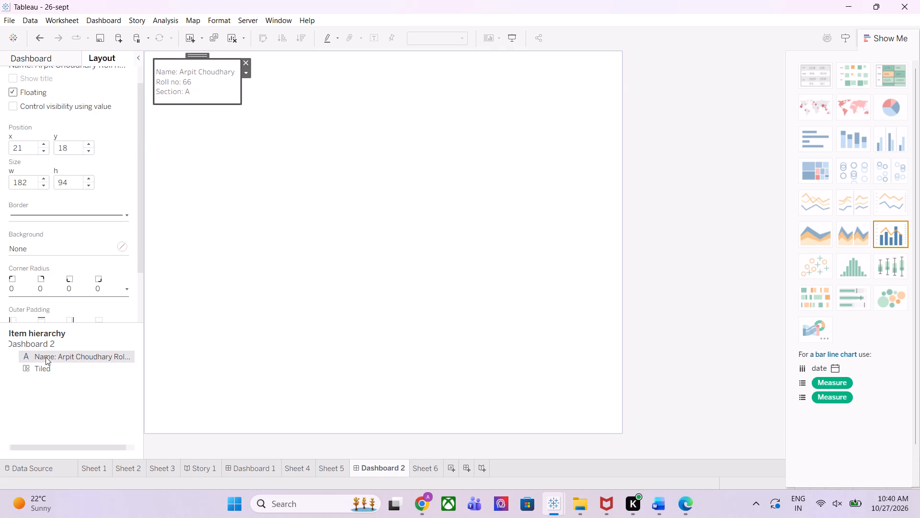
{"action": "scroll", "coordinate": [73, 135], "scroll_direction": "up", "scroll_amount": 1}
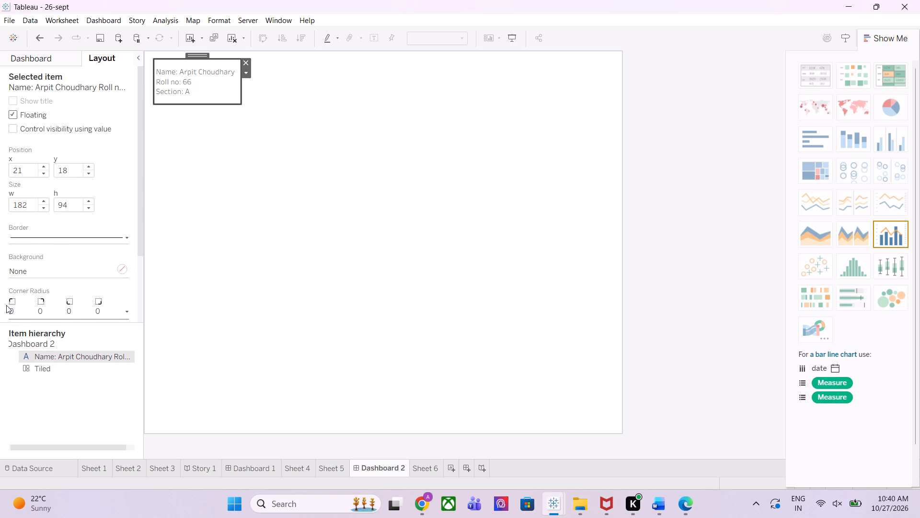
{"action": "left_click", "coordinate": [127, 312]}
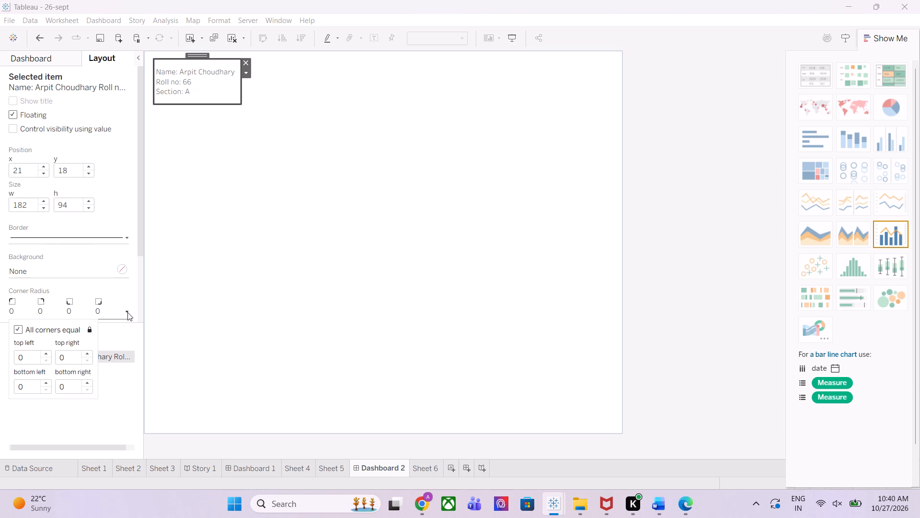
{"action": "left_click", "coordinate": [46, 353]}
{"action": "double_click", "coordinate": [46, 353]}
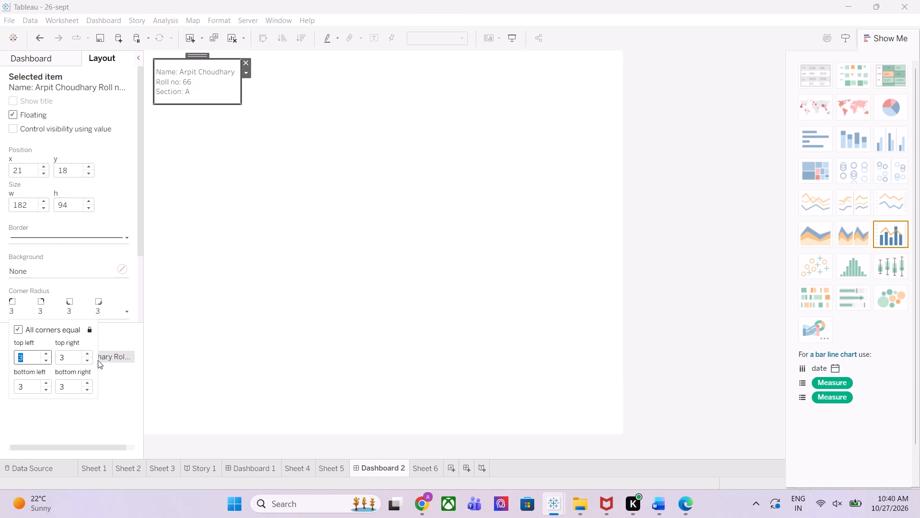
{"action": "left_click", "coordinate": [180, 347]}
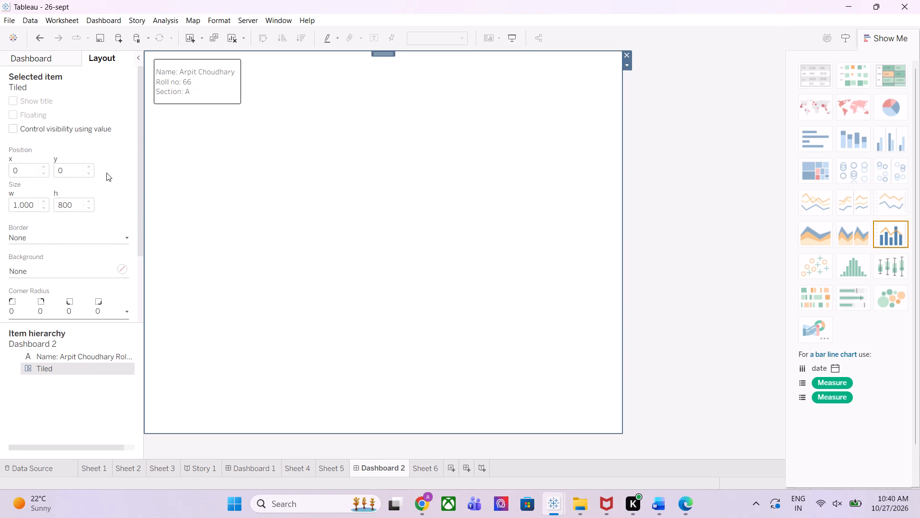
Apply a thin solid green border to Dashboard 2's Tiled container.
{"action": "left_click", "coordinate": [127, 236]}
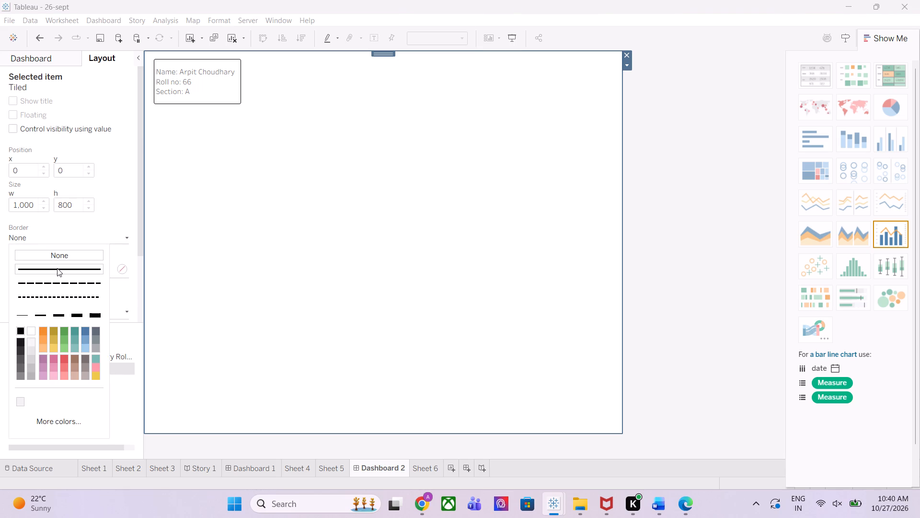
{"action": "left_click", "coordinate": [57, 268]}
{"action": "left_click", "coordinate": [62, 330]}
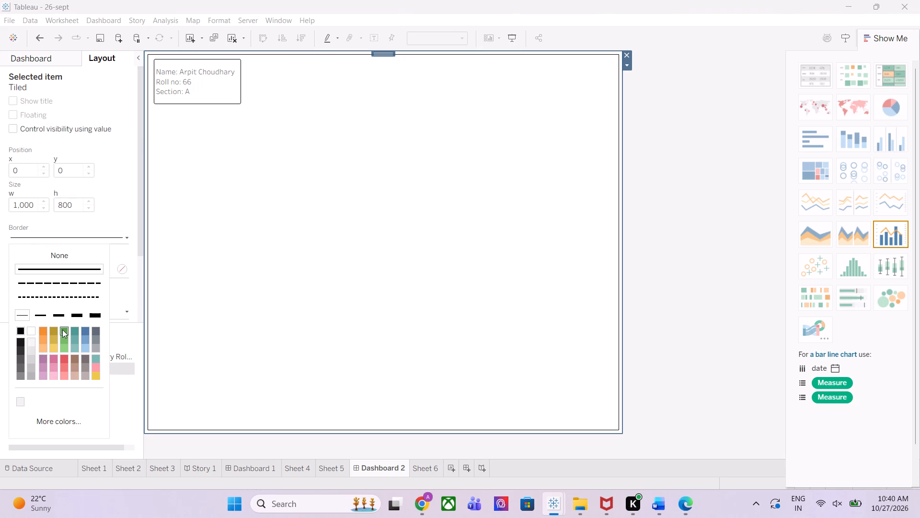
{"action": "left_click", "coordinate": [62, 330]}
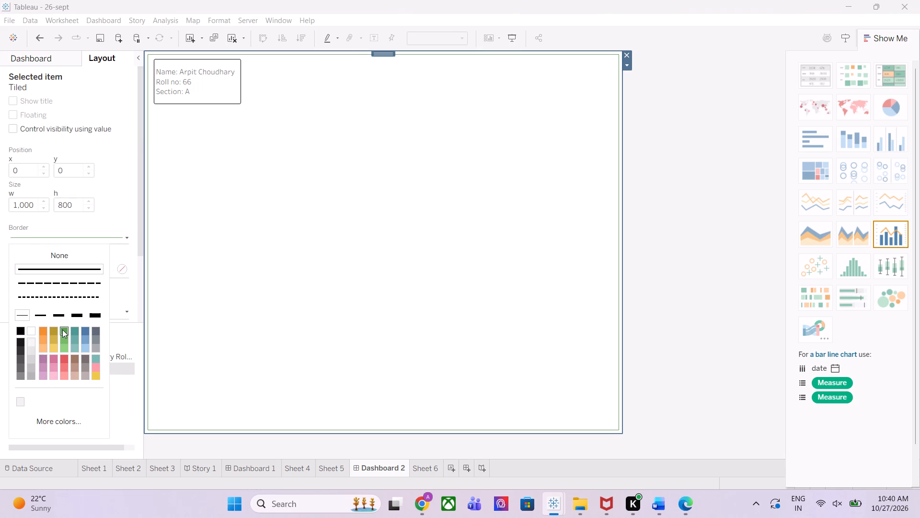
{"action": "left_click", "coordinate": [186, 297]}
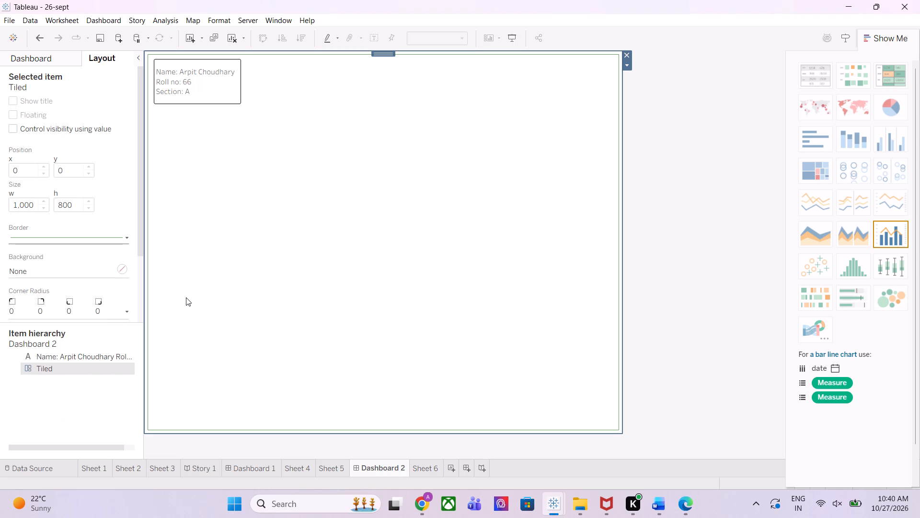
Fill the Tiled container's background with a pale yellow-green colour at 100% opacity.
{"action": "left_click", "coordinate": [123, 269]}
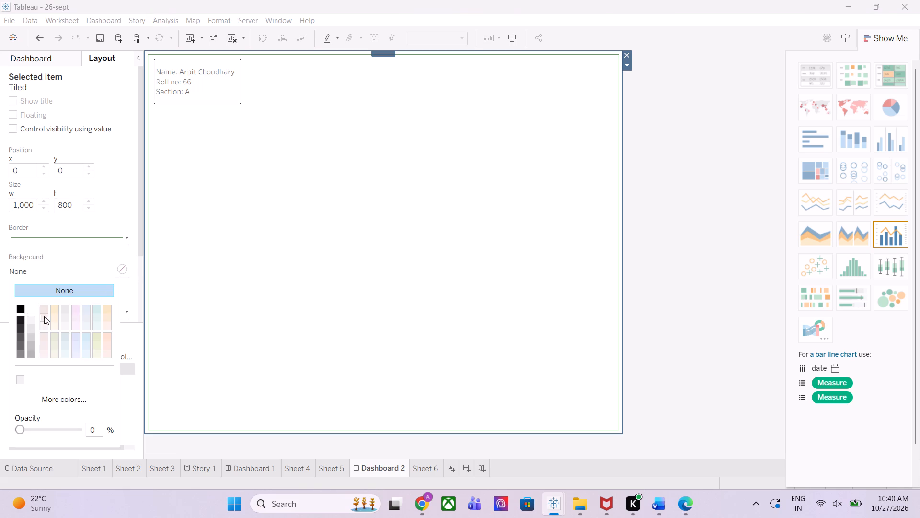
{"action": "left_click", "coordinate": [101, 334]}
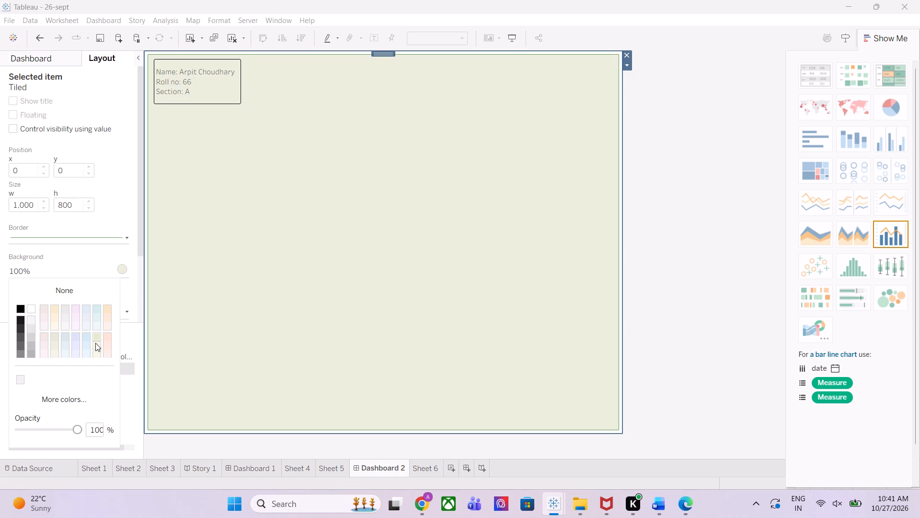
{"action": "left_click", "coordinate": [249, 286]}
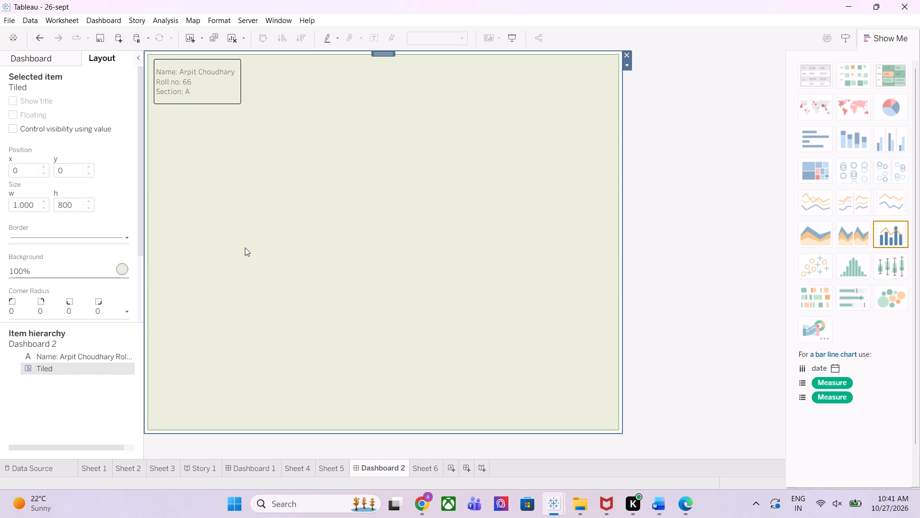
Nudge the student identity card to about x 20, y 24, just inside the container's border.
{"action": "scroll", "coordinate": [245, 247], "scroll_direction": "down", "scroll_amount": 1}
{"action": "left_click", "coordinate": [189, 85]}
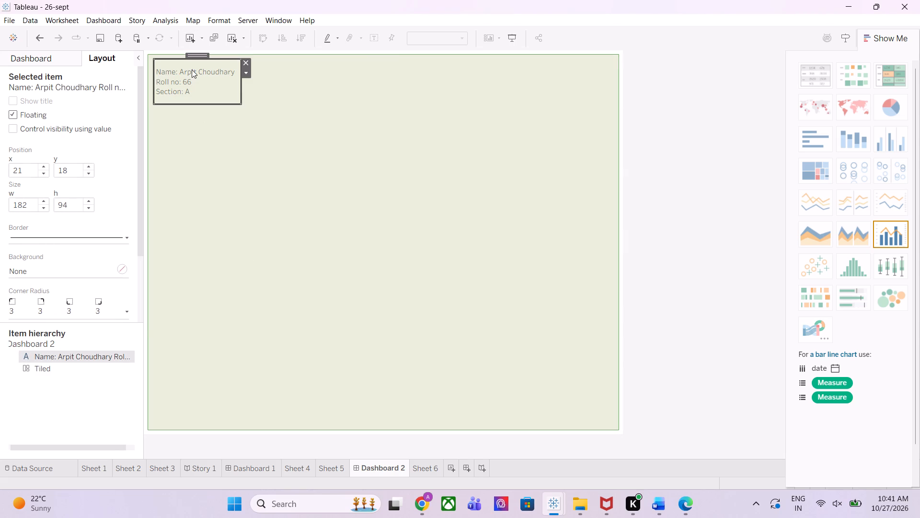
{"action": "left_click", "coordinate": [198, 54]}
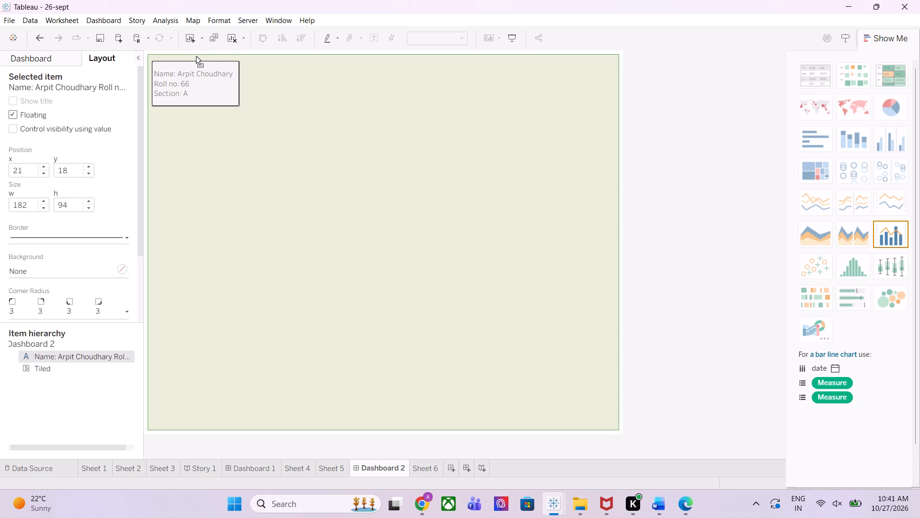
{"action": "left_click", "coordinate": [188, 142]}
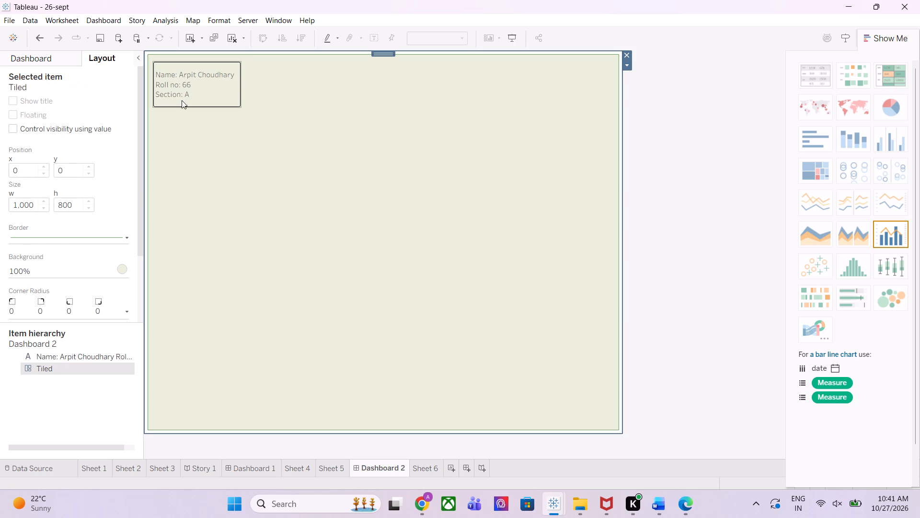
Set the student identity card's background to white.
{"action": "left_click", "coordinate": [204, 78]}
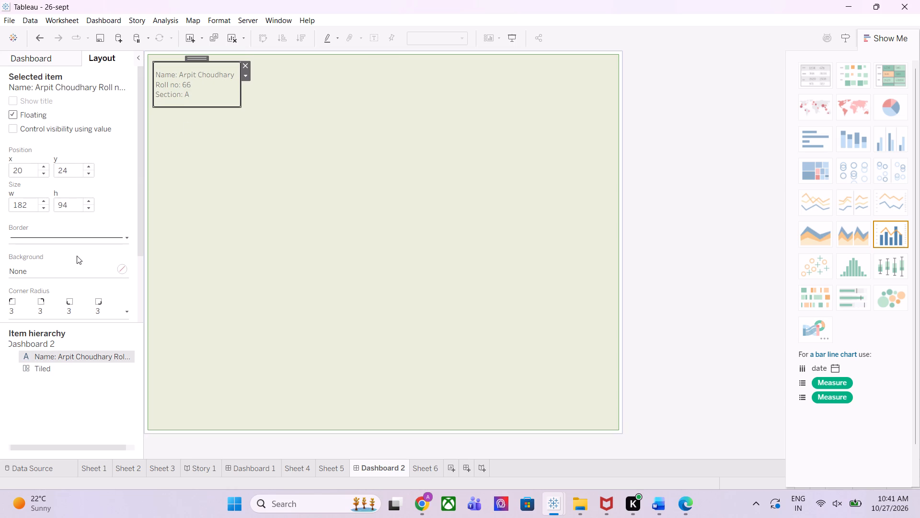
{"action": "left_click", "coordinate": [121, 264]}
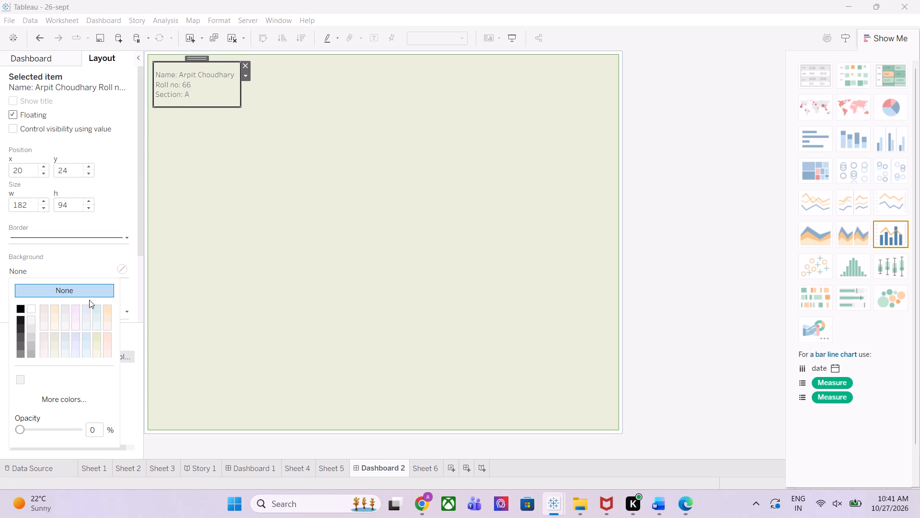
{"action": "left_click", "coordinate": [32, 309]}
{"action": "left_click", "coordinate": [208, 215]}
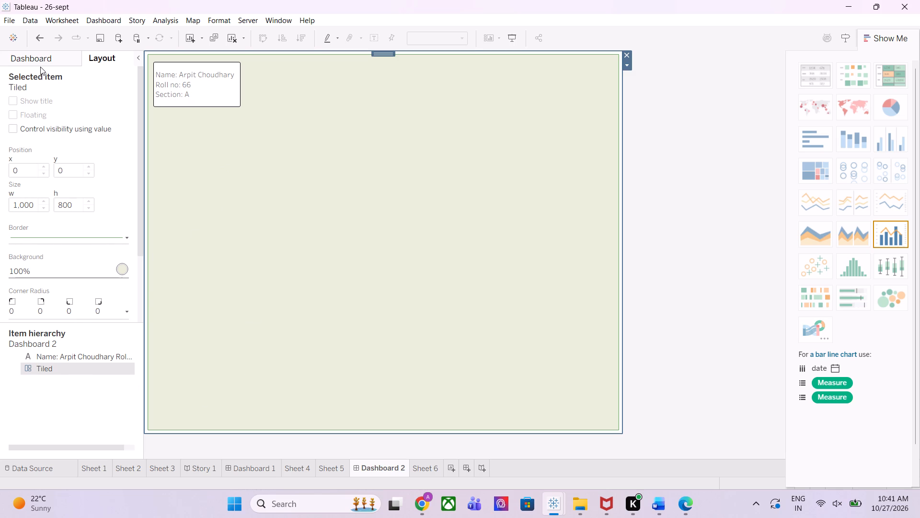
Add Sheet 1 to Dashboard 2 as a floating object near the middle of the canvas.
{"action": "left_click", "coordinate": [28, 58]}
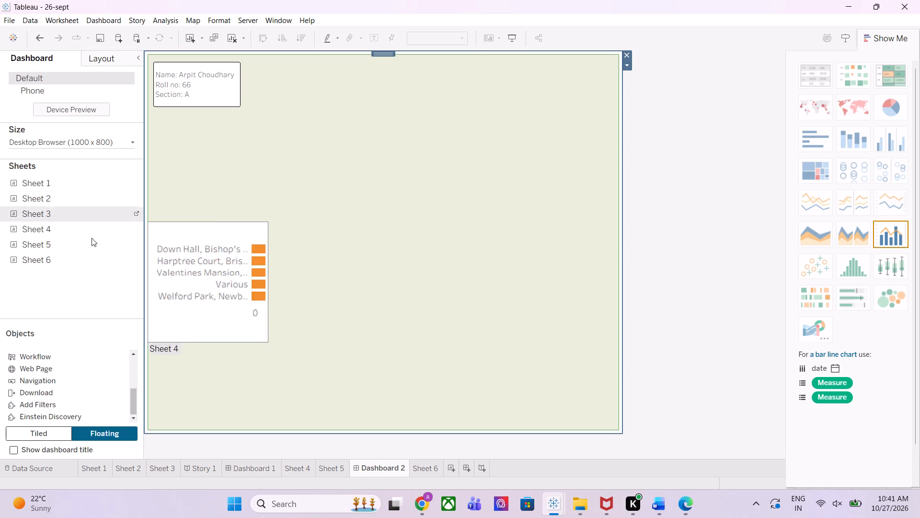
{"action": "left_click", "coordinate": [39, 183]}
{"action": "left_click_drag", "start_coordinate": [39, 183], "coordinate": [241, 188]}
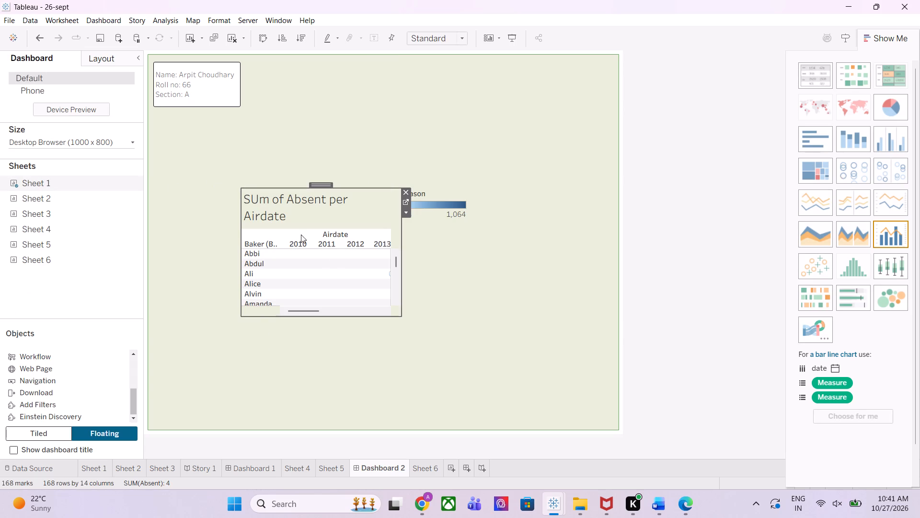
{"action": "scroll", "coordinate": [326, 266], "scroll_direction": "down", "scroll_amount": 1}
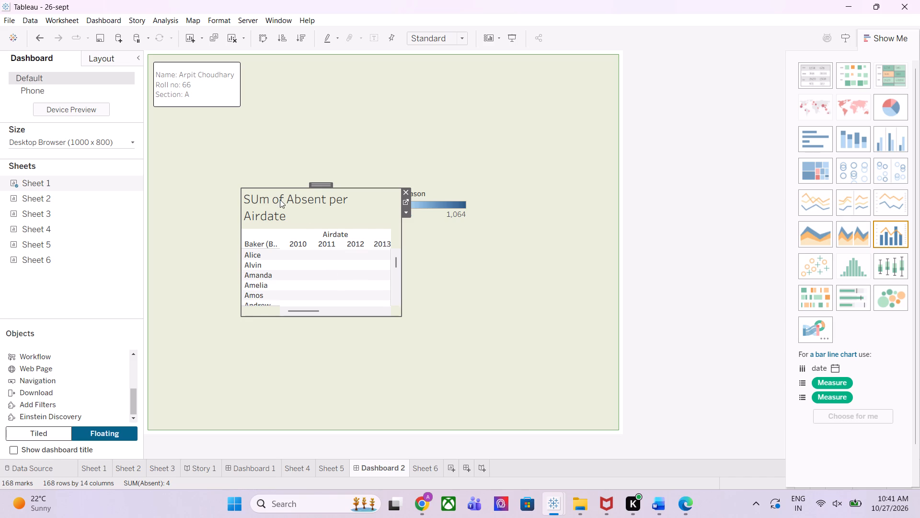
Correct the floating Sheet 1 title to "Sum of Absent per Airdate".
{"action": "left_click", "coordinate": [258, 198]}
{"action": "left_click", "coordinate": [290, 201]}
{"action": "left_click", "coordinate": [272, 202]}
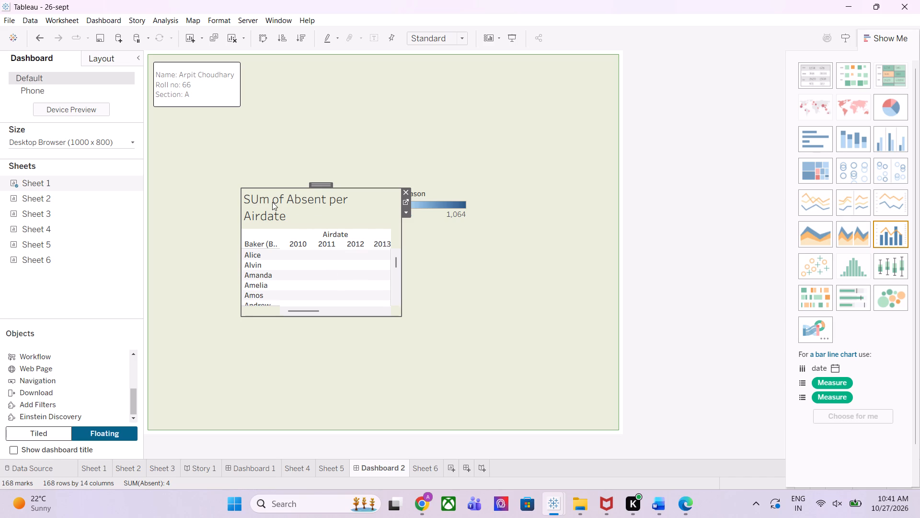
{"action": "double_click", "coordinate": [272, 202]}
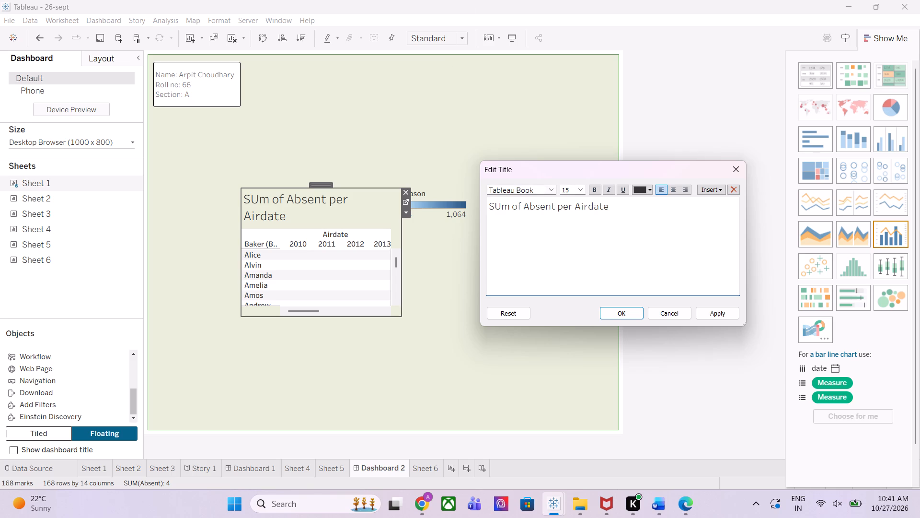
{"action": "left_click", "coordinate": [503, 210]}
{"action": "key", "text": "BackSpace"}
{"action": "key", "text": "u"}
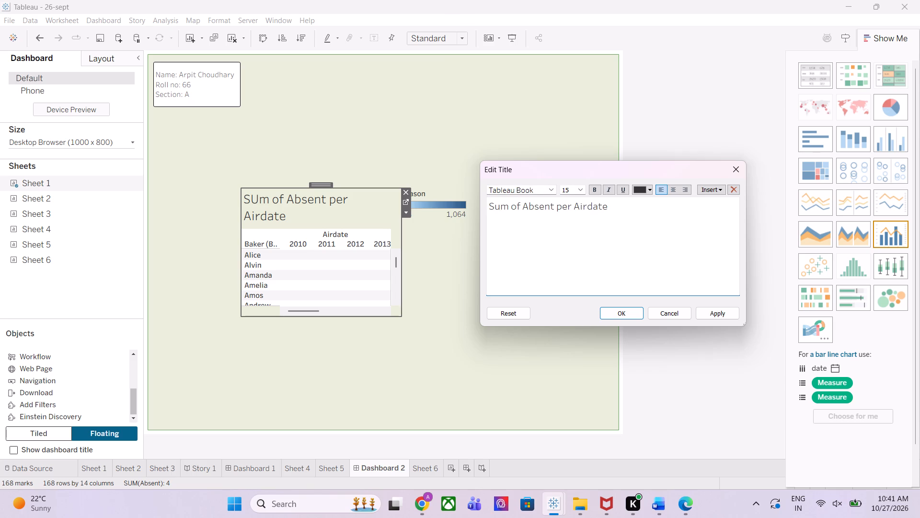
{"action": "left_click", "coordinate": [716, 316]}
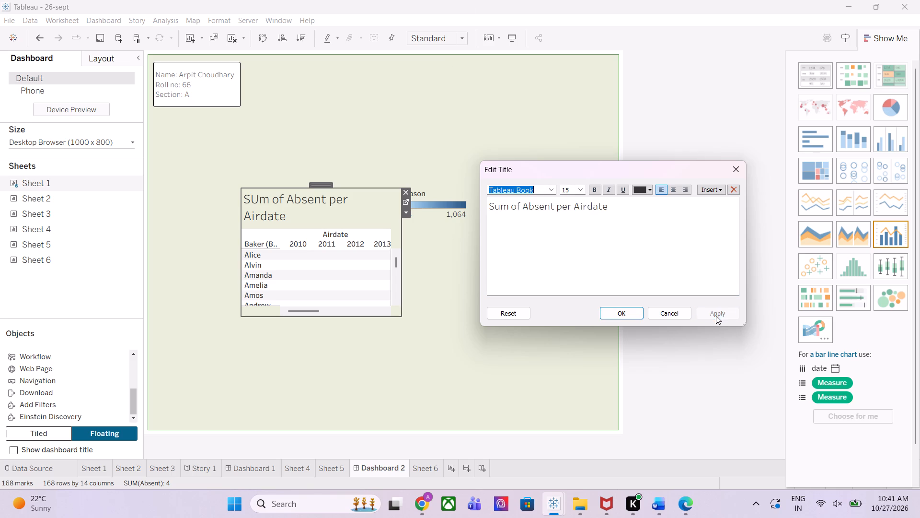
{"action": "left_click", "coordinate": [613, 313]}
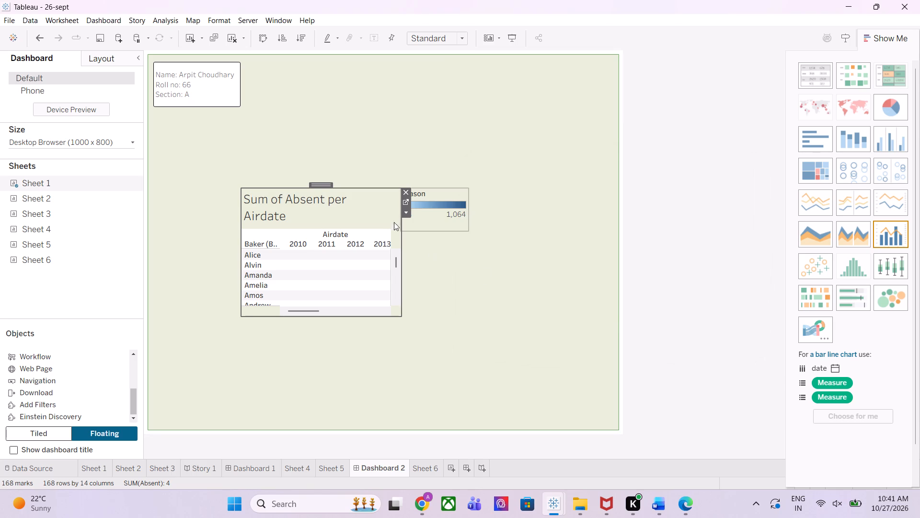
Move the Sum of Absent per Airdate table to just below the student identity card.
{"action": "left_click_drag", "start_coordinate": [322, 185], "coordinate": [253, 169]}
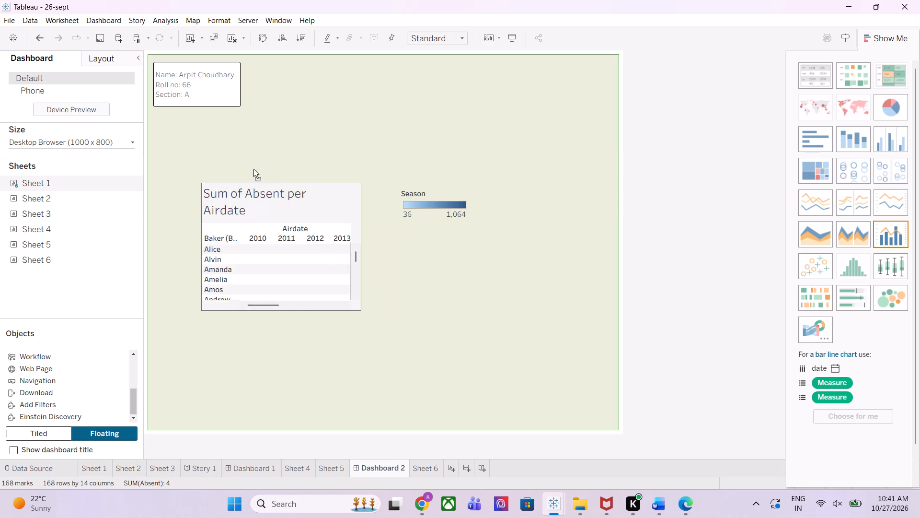
{"action": "left_click_drag", "start_coordinate": [253, 169], "coordinate": [238, 124]}
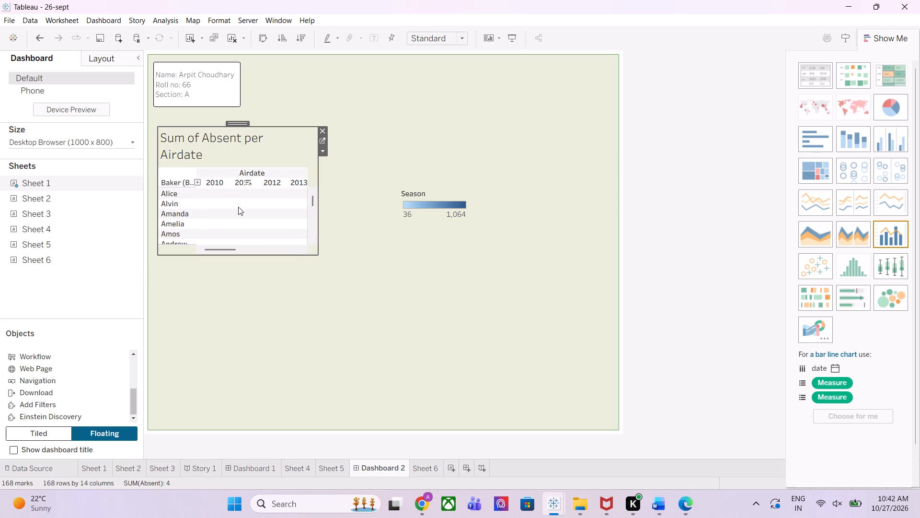
{"action": "scroll", "coordinate": [237, 219], "scroll_direction": "down", "scroll_amount": 1}
{"action": "scroll", "coordinate": [237, 219], "scroll_direction": "up", "scroll_amount": 1}
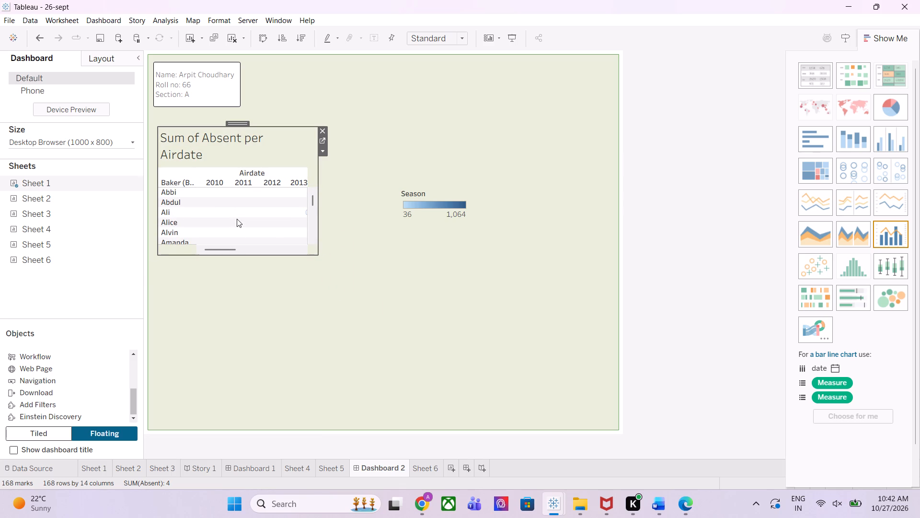
{"action": "scroll", "coordinate": [237, 219], "scroll_direction": "up", "scroll_amount": 1}
{"action": "scroll", "coordinate": [237, 219], "scroll_direction": "left", "scroll_amount": 1}
{"action": "scroll", "coordinate": [237, 219], "scroll_direction": "right", "scroll_amount": 1}
Move the Season colour legend directly beneath the Sum of Absent per Airdate table, near its left edge.
{"action": "left_click_drag", "start_coordinate": [435, 209], "coordinate": [399, 222]}
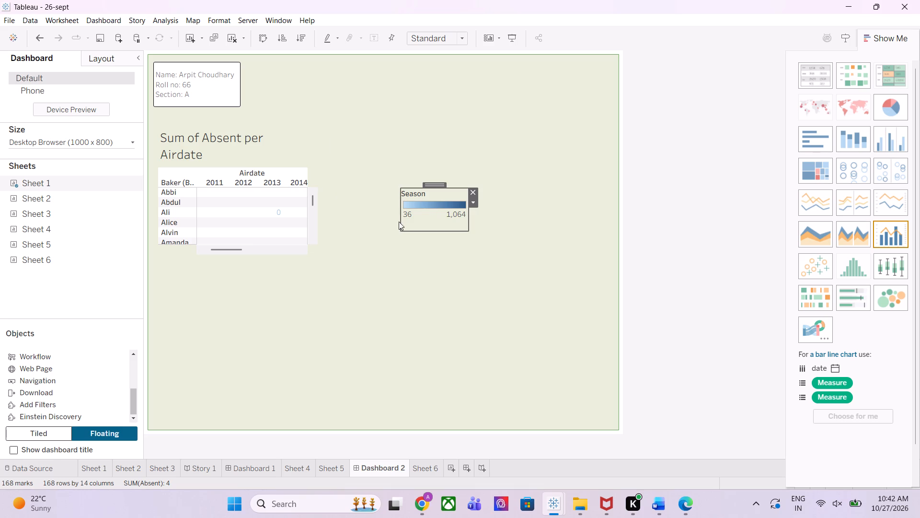
{"action": "left_click_drag", "start_coordinate": [399, 222], "coordinate": [431, 179]}
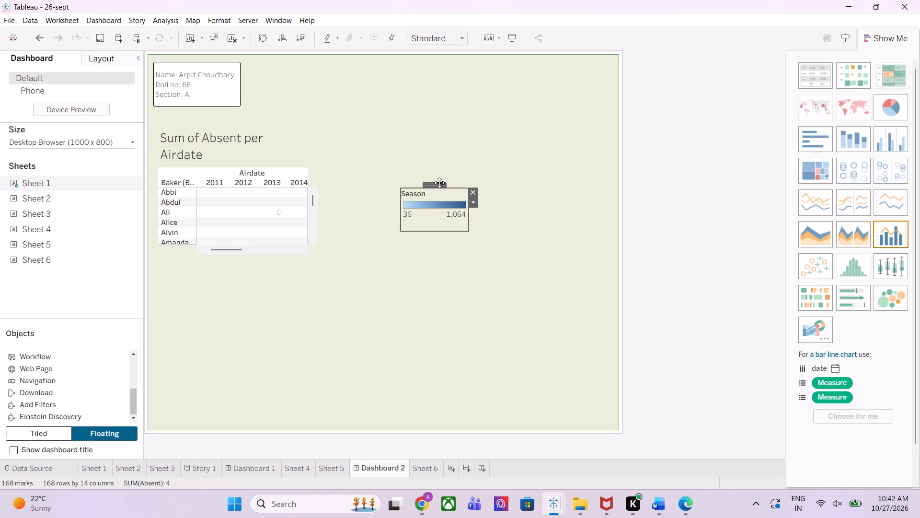
{"action": "left_click_drag", "start_coordinate": [439, 183], "coordinate": [198, 254]}
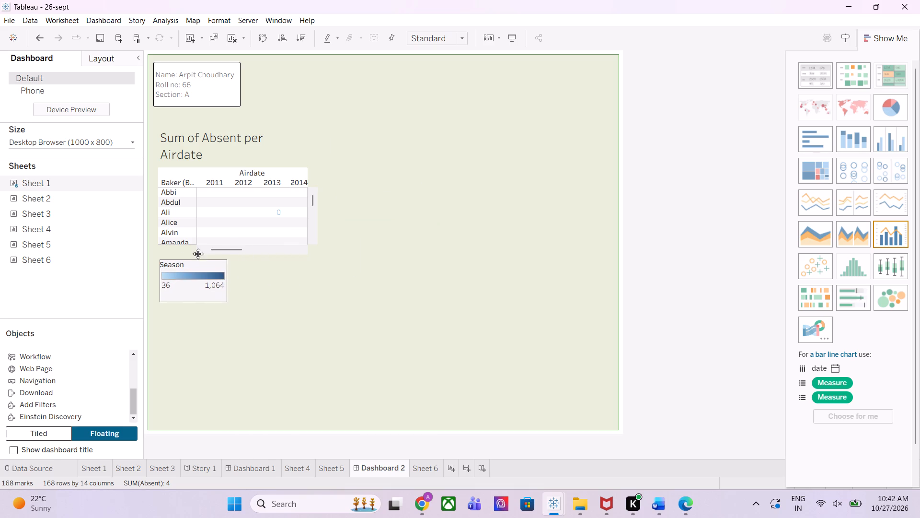
Nudge the Sum of Absent per Airdate table up and left, closer to the identity card and the container's left border.
{"action": "left_click", "coordinate": [237, 131]}
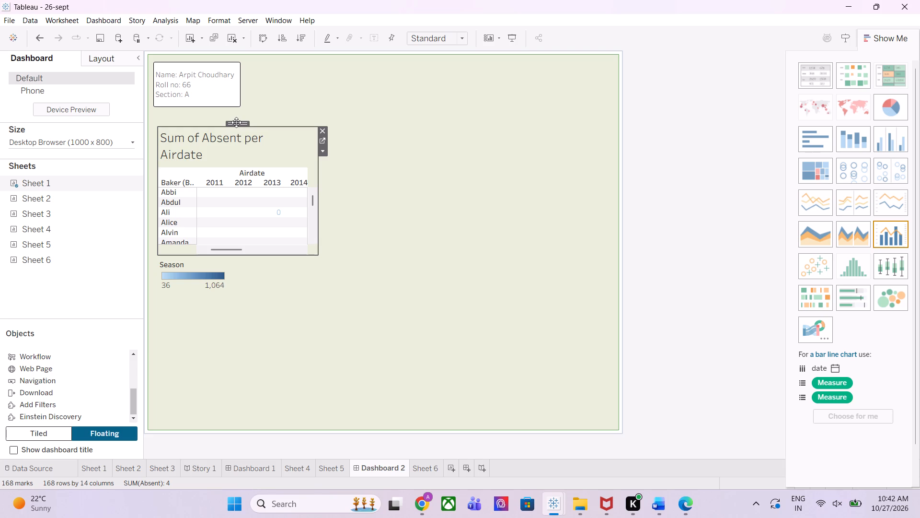
{"action": "left_click_drag", "start_coordinate": [236, 122], "coordinate": [229, 113]}
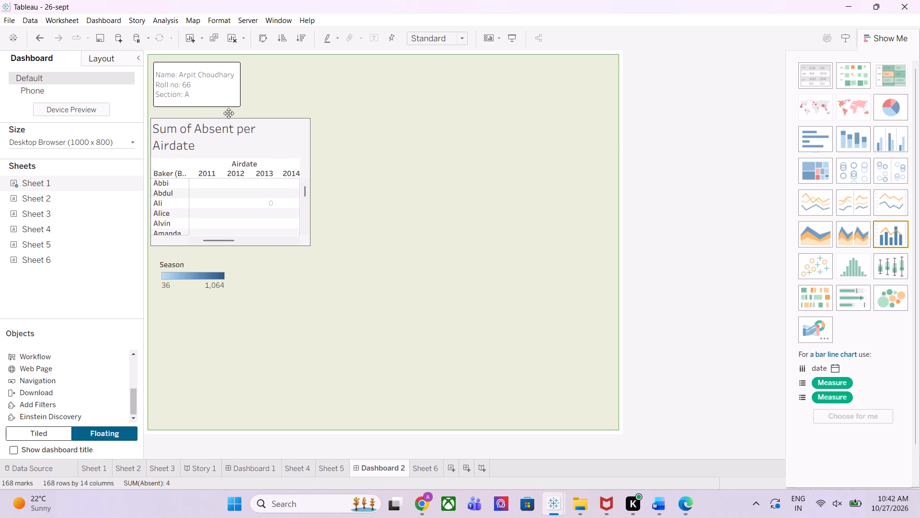
Select the Season colour legend below the table for repositioning.
{"action": "left_click", "coordinate": [185, 263]}
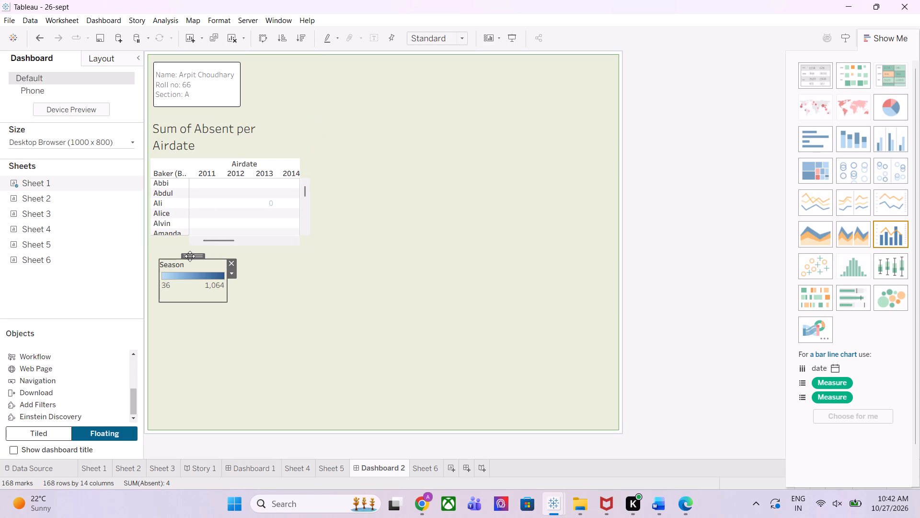
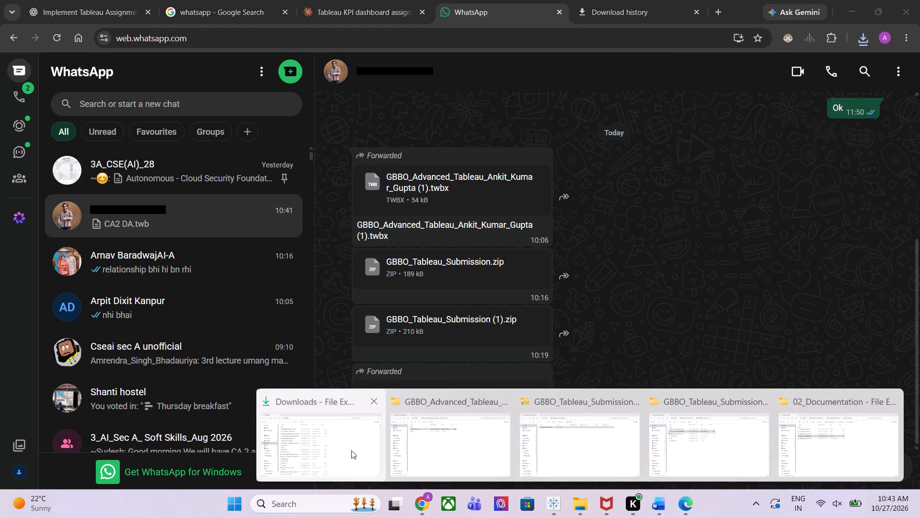
Switch to the Downloads folder in File Explorer and open the workbook CA2 DA.twb in Tableau.
{"action": "left_click", "coordinate": [342, 448]}
{"action": "scroll", "coordinate": [277, 263], "scroll_direction": "up", "scroll_amount": 1}
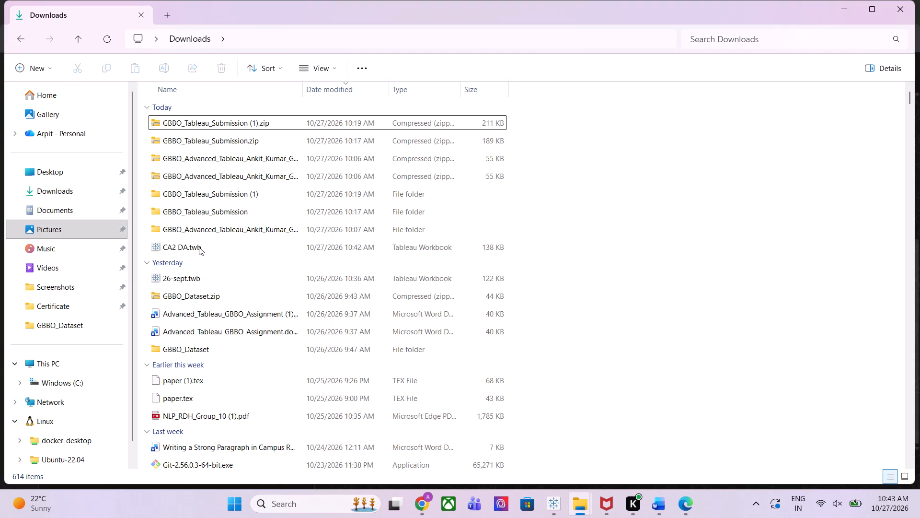
{"action": "triple_click", "coordinate": [194, 243]}
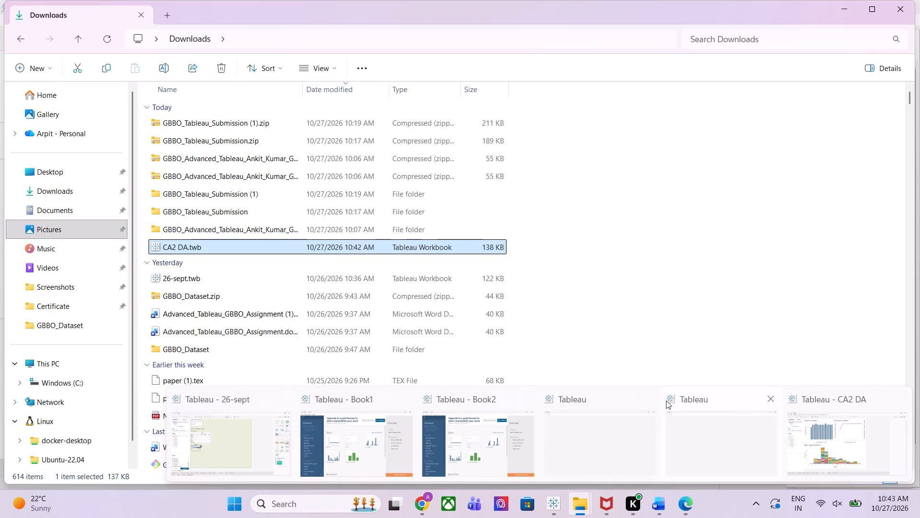
Switch to the CA2 DA workbook and look through its worksheets and Dashboard 1.
{"action": "left_click", "coordinate": [654, 398]}
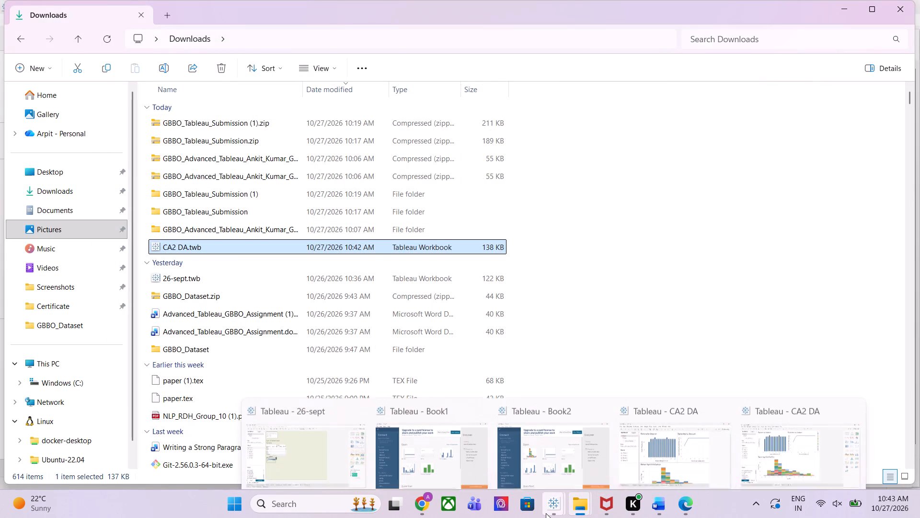
{"action": "left_click", "coordinate": [784, 412]}
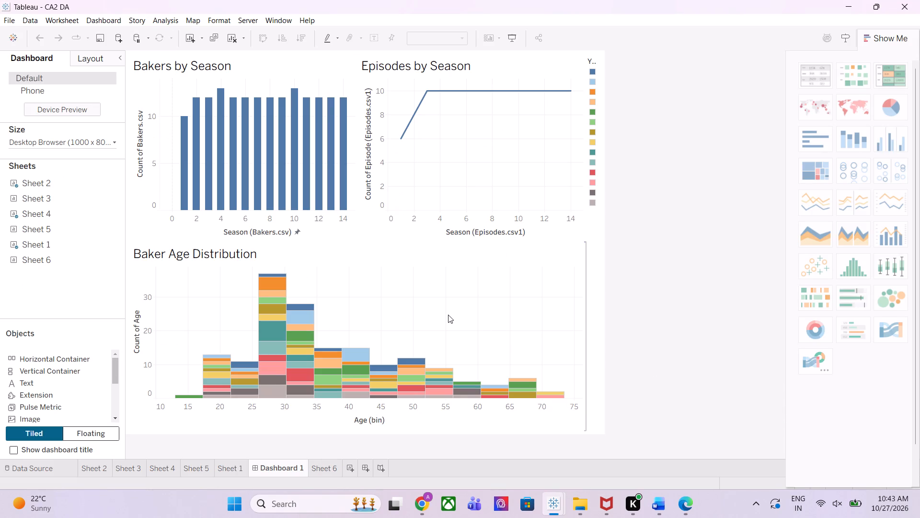
{"action": "scroll", "coordinate": [294, 271], "scroll_direction": "up", "scroll_amount": 1}
{"action": "left_click", "coordinate": [187, 471]}
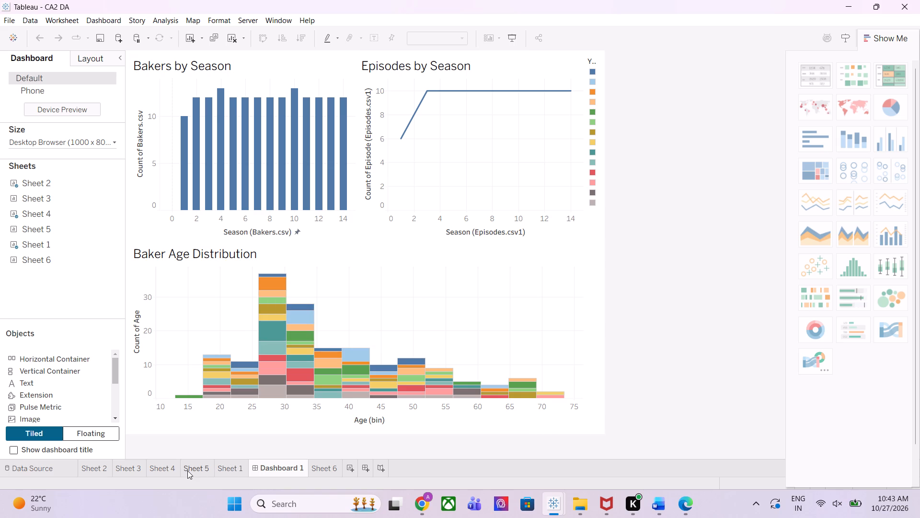
{"action": "left_click", "coordinate": [226, 469]}
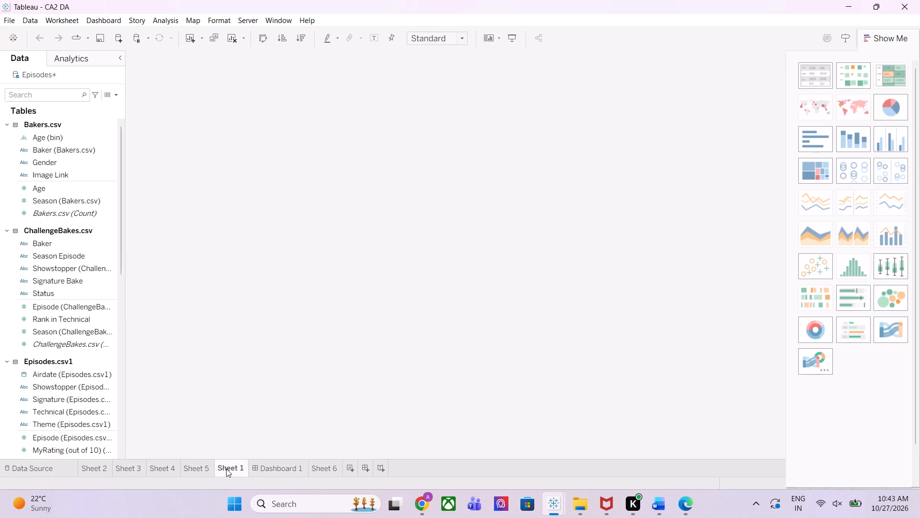
{"action": "left_click", "coordinate": [190, 467]}
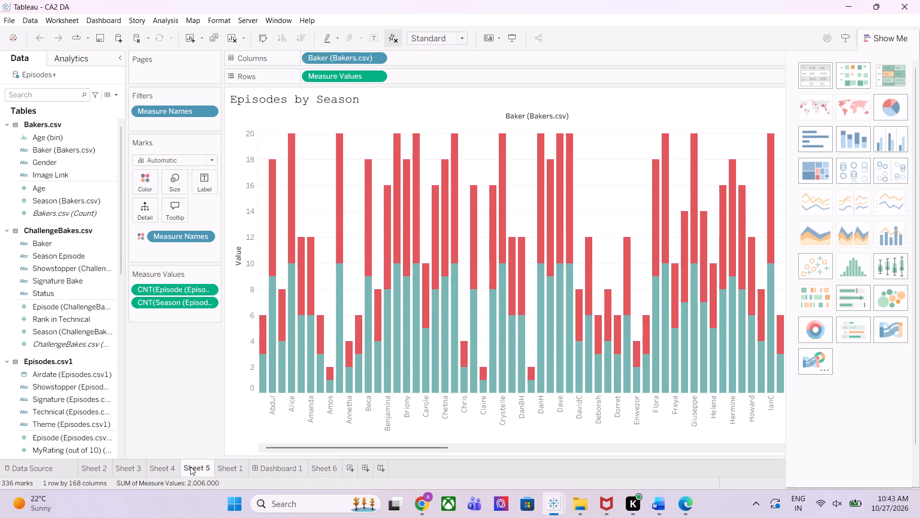
{"action": "left_click", "coordinate": [163, 468]}
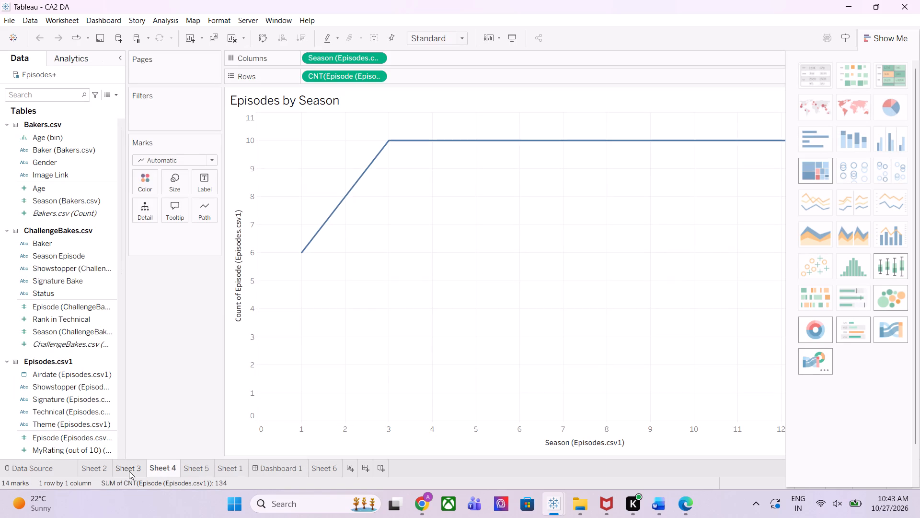
{"action": "left_click", "coordinate": [129, 471]}
{"action": "left_click", "coordinate": [96, 468]}
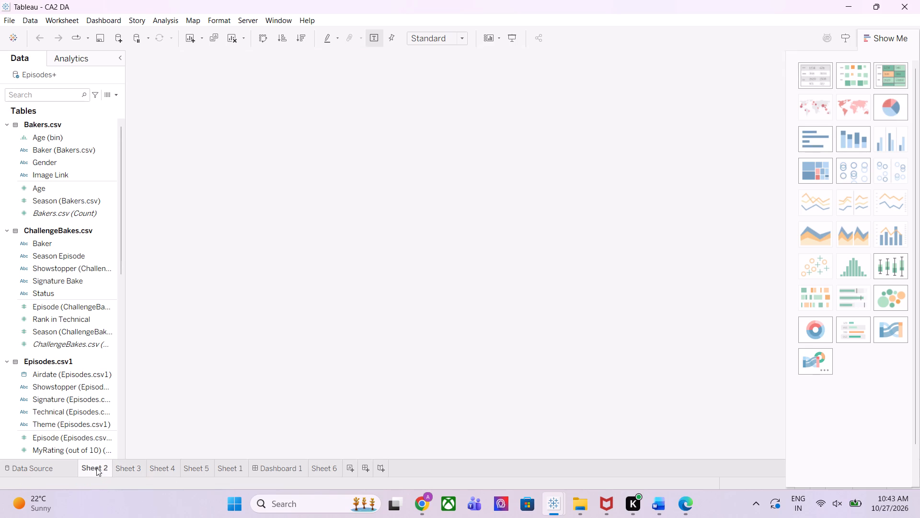
{"action": "left_click", "coordinate": [279, 471]}
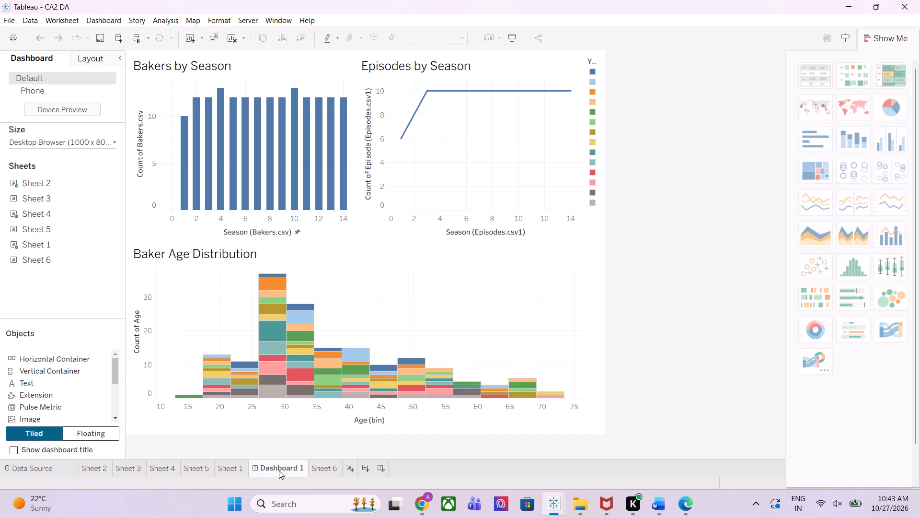
{"action": "scroll", "coordinate": [253, 271], "scroll_direction": "up", "scroll_amount": 1}
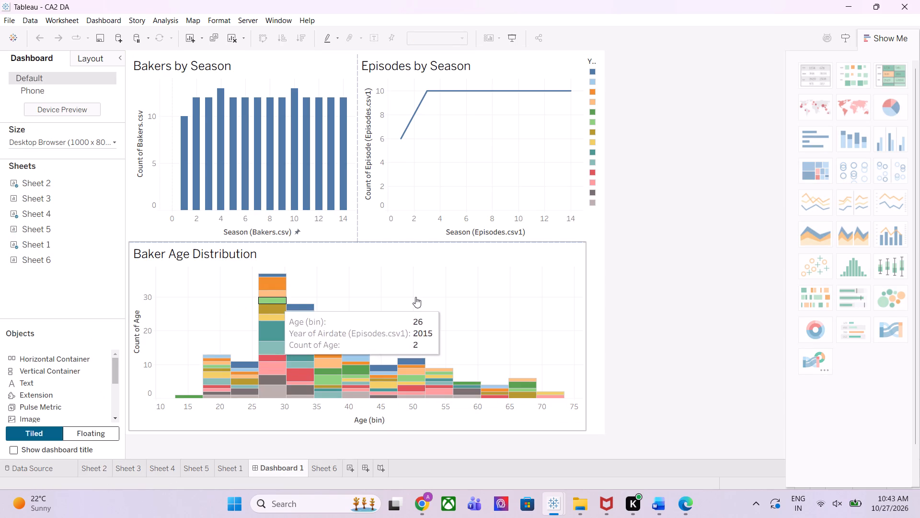
Narrow the chart area on Dashboard 1 to widen the Year of Airdate legend column beside it.
{"action": "left_click", "coordinate": [452, 286]}
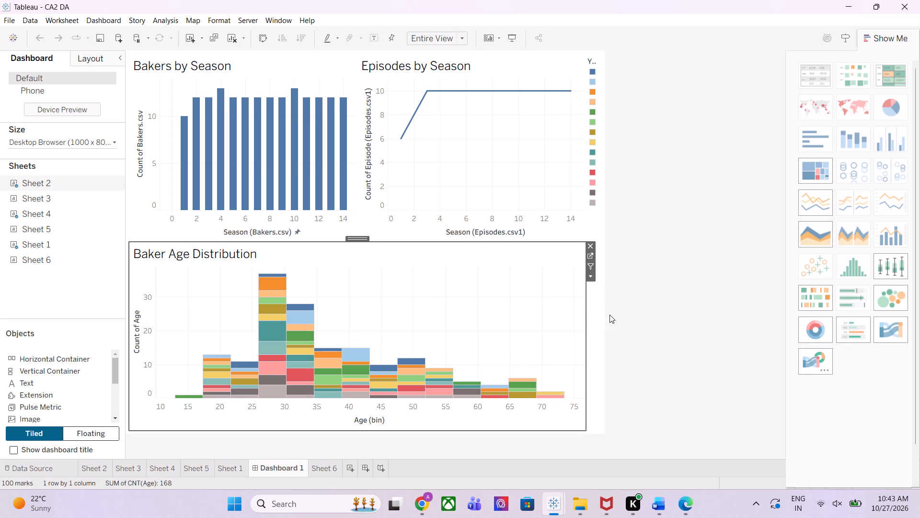
{"action": "left_click_drag", "start_coordinate": [586, 315], "coordinate": [558, 318]}
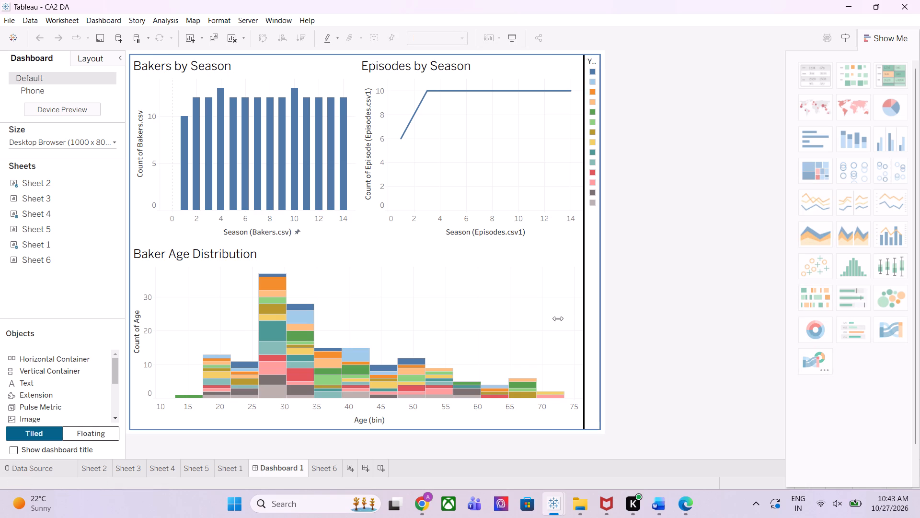
{"action": "left_click_drag", "start_coordinate": [558, 318], "coordinate": [440, 328]}
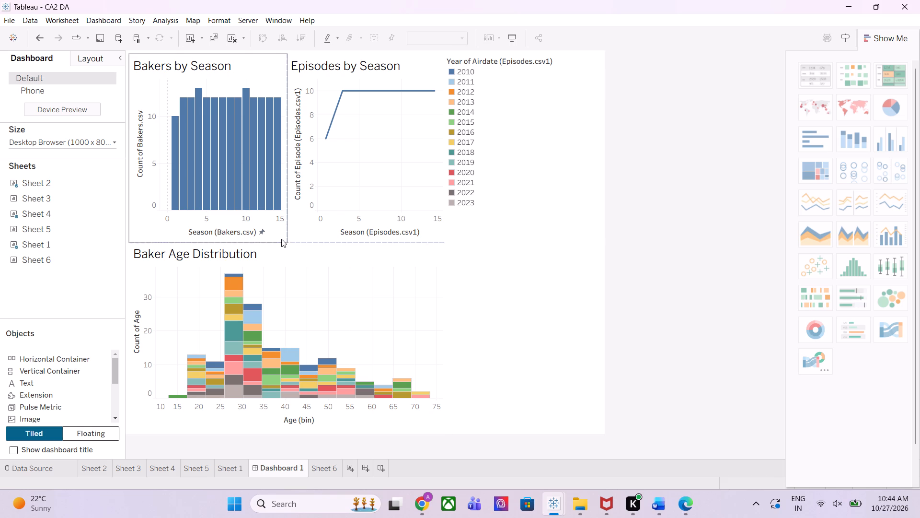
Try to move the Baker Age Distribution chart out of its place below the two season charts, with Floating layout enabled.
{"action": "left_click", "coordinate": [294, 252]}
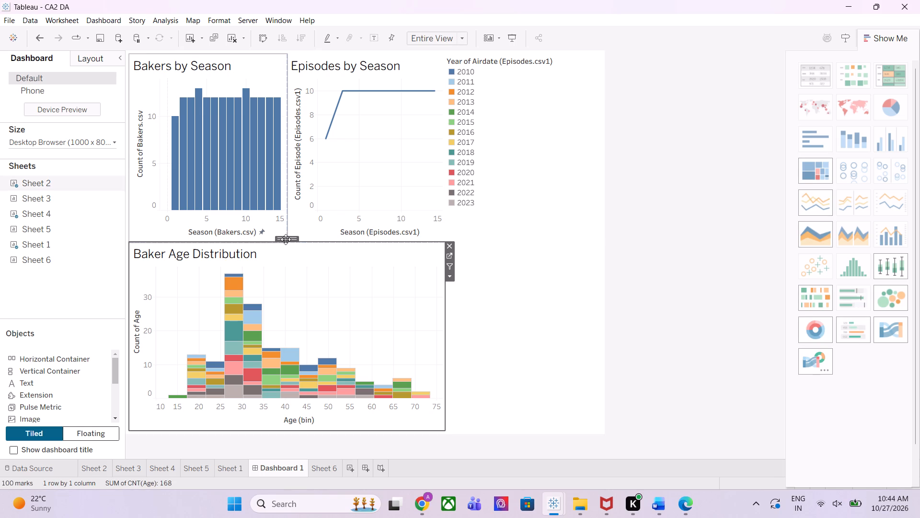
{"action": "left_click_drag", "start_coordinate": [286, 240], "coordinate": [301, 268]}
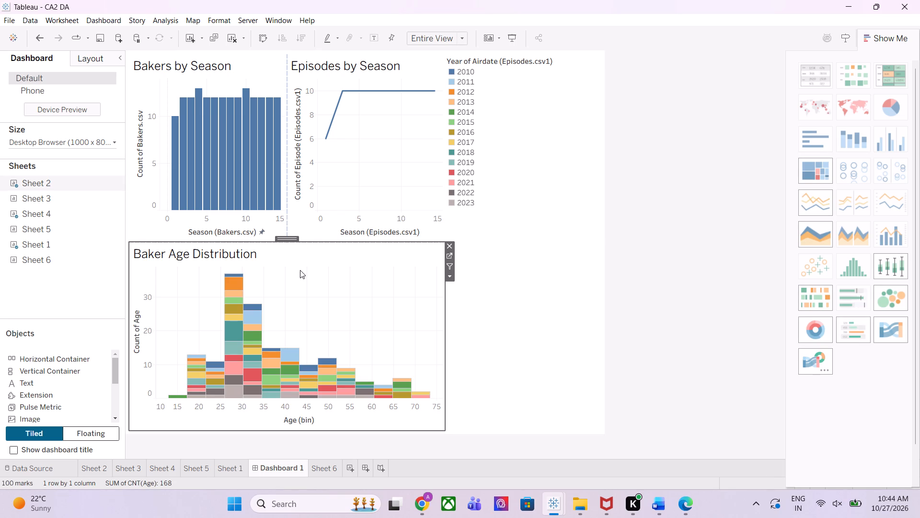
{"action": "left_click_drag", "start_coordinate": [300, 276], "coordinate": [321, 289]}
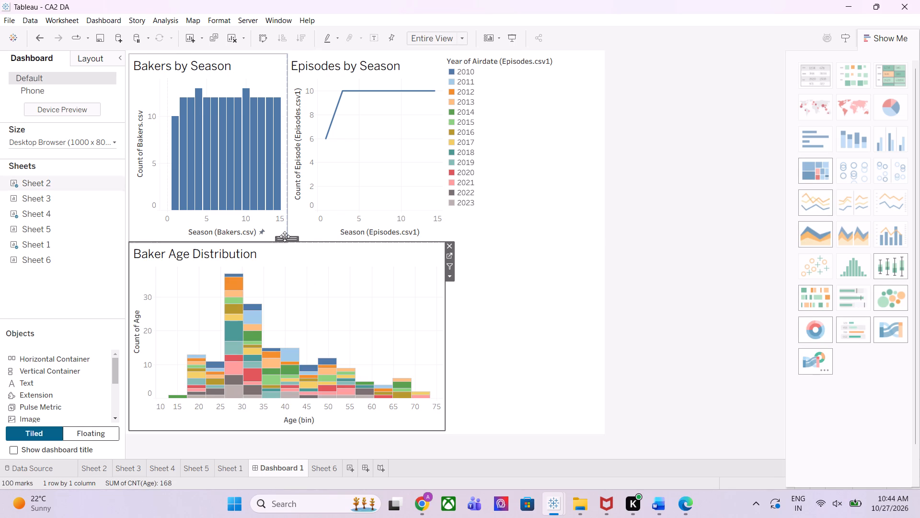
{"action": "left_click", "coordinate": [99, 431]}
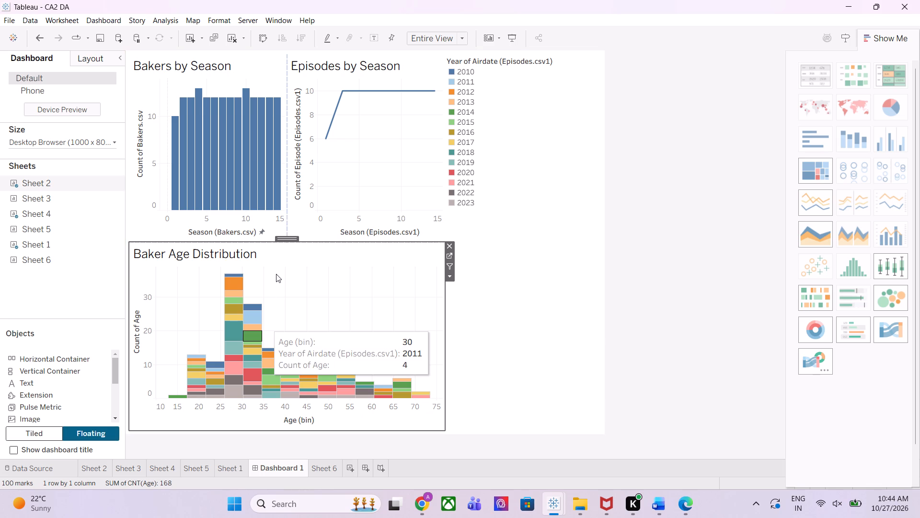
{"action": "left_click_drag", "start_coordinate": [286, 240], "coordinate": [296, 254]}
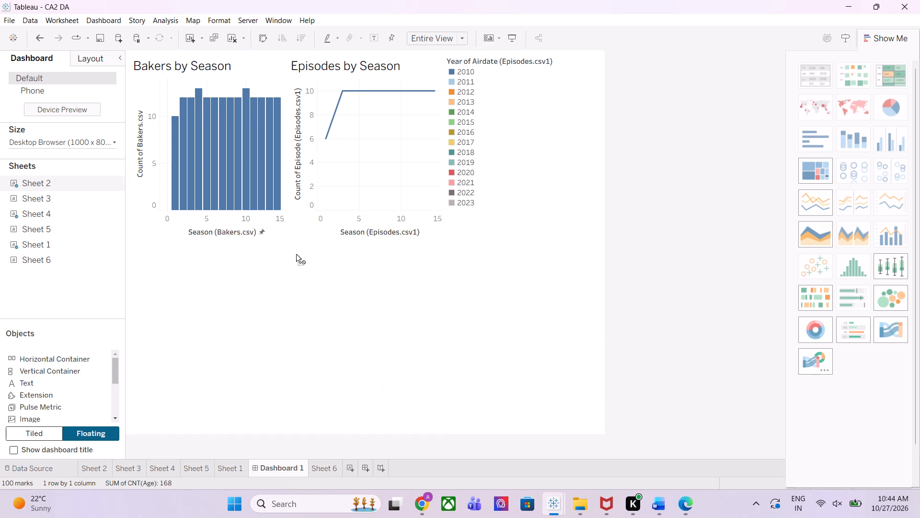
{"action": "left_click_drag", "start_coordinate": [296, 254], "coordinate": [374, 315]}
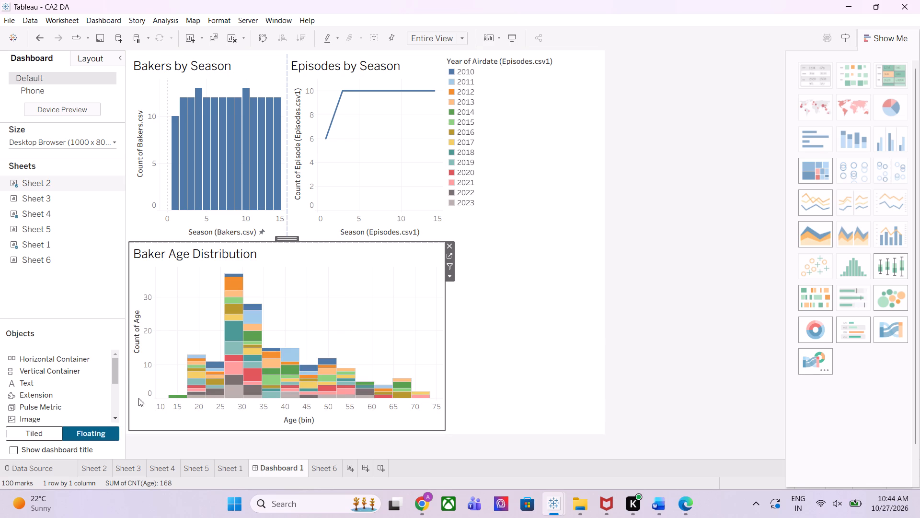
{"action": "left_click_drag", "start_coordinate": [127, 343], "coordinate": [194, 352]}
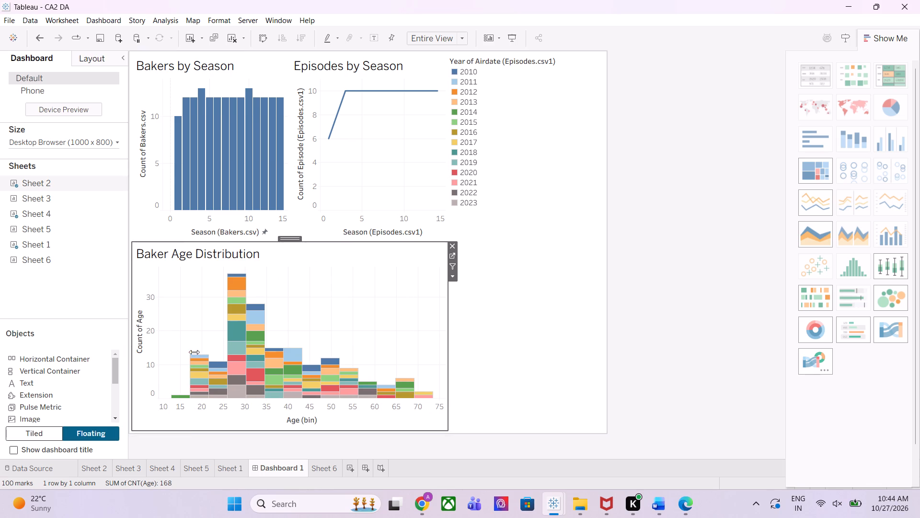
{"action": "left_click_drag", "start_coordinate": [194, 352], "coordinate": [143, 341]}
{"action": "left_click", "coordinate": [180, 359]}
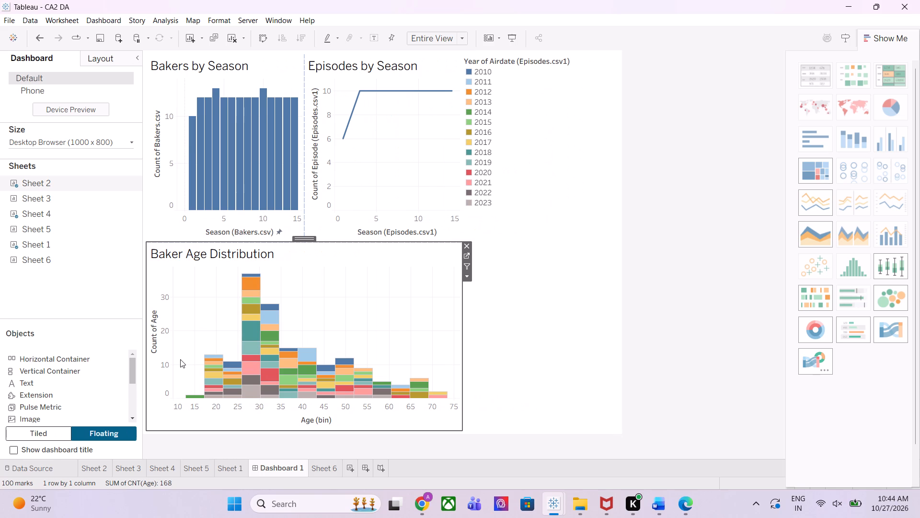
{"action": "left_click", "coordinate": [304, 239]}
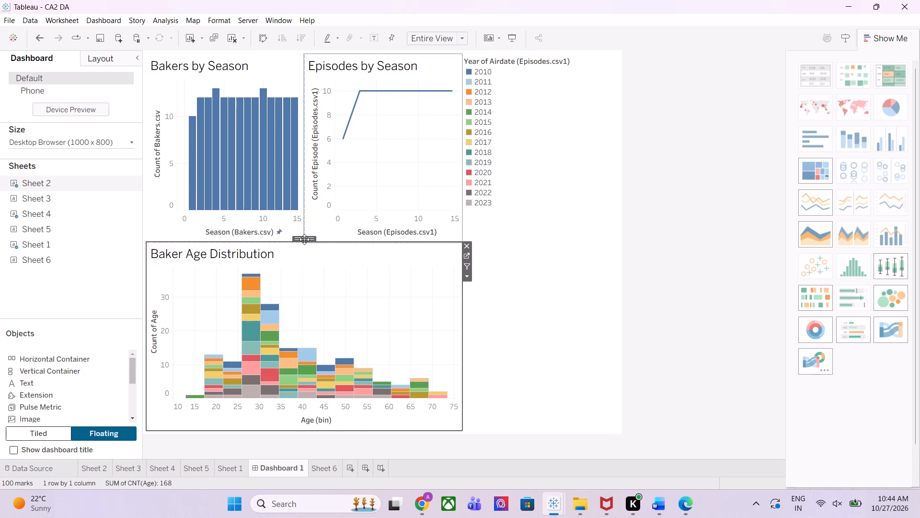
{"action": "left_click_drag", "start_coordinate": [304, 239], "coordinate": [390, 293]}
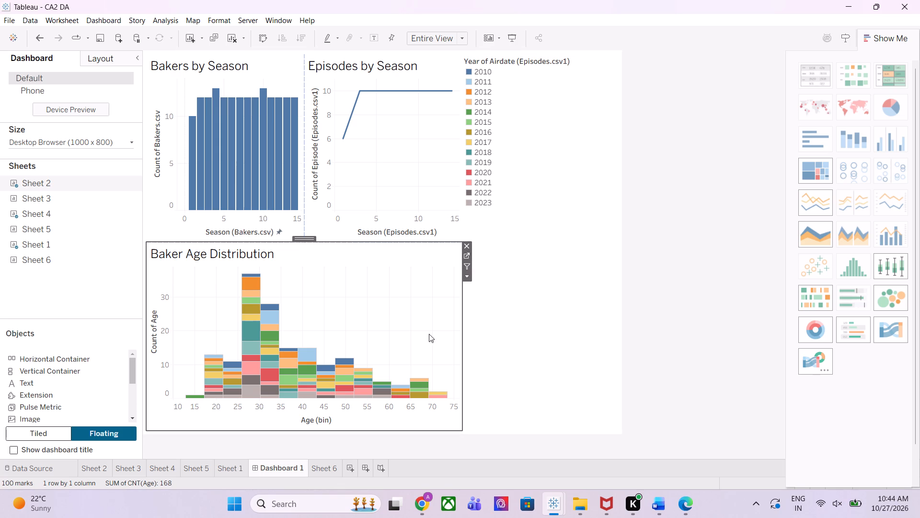
Narrow the three charts further to give the Year of Airdate legend column about half the dashboard width.
{"action": "left_click_drag", "start_coordinate": [461, 347], "coordinate": [403, 347]}
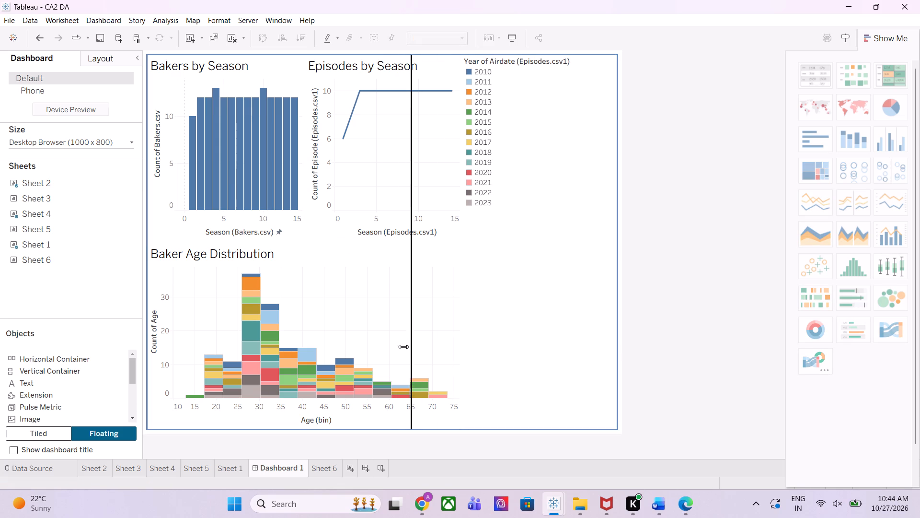
{"action": "left_click_drag", "start_coordinate": [403, 347], "coordinate": [401, 346]}
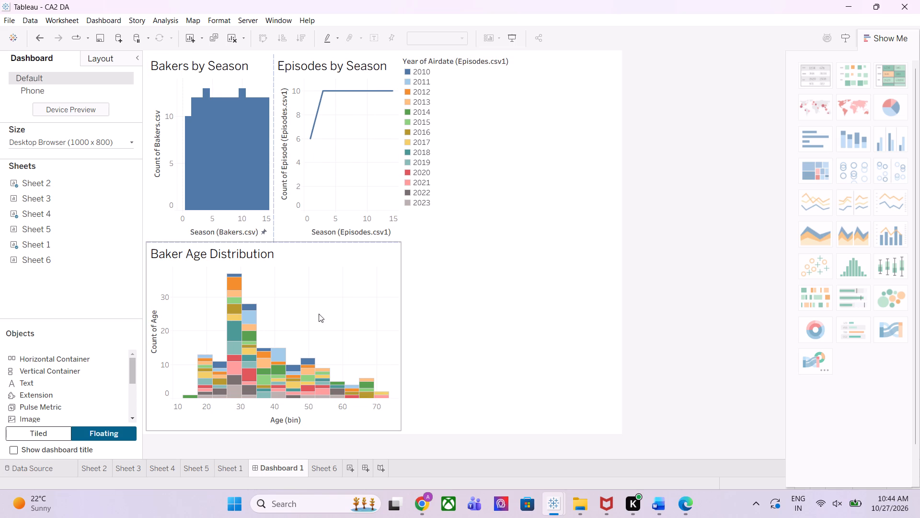
Move the Baker Age Distribution chart beneath the Year of Airdate legend, beside the two season charts.
{"action": "left_click", "coordinate": [284, 296]}
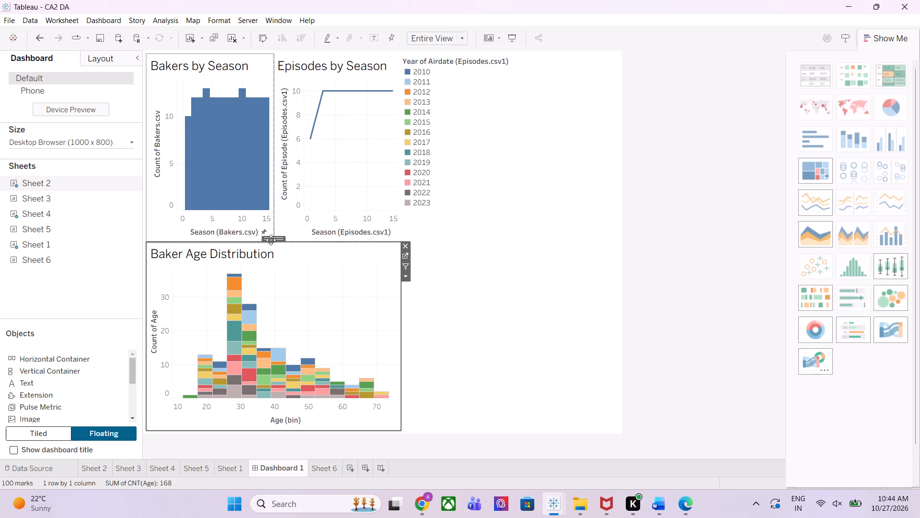
{"action": "left_click_drag", "start_coordinate": [271, 240], "coordinate": [418, 368]}
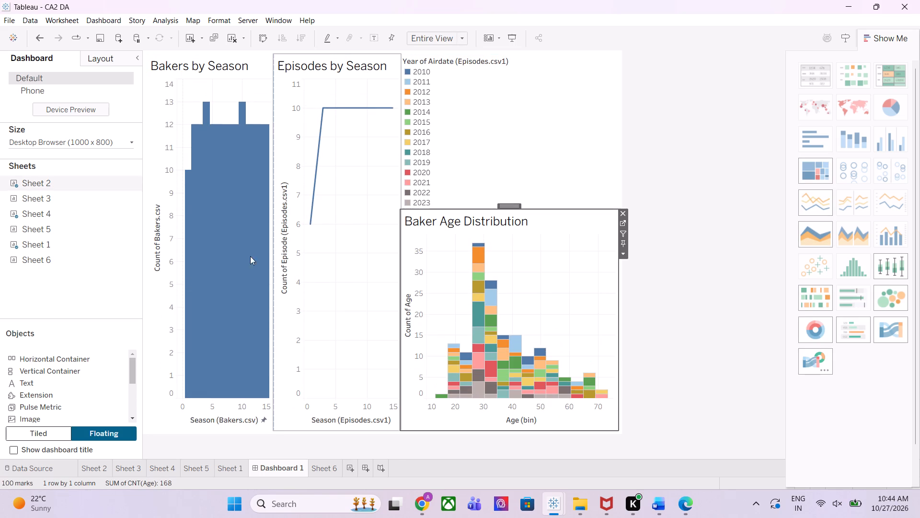
Shorten the Year of Airdate legend to make the Baker Age Distribution chart below it taller.
{"action": "left_click", "coordinate": [238, 255]}
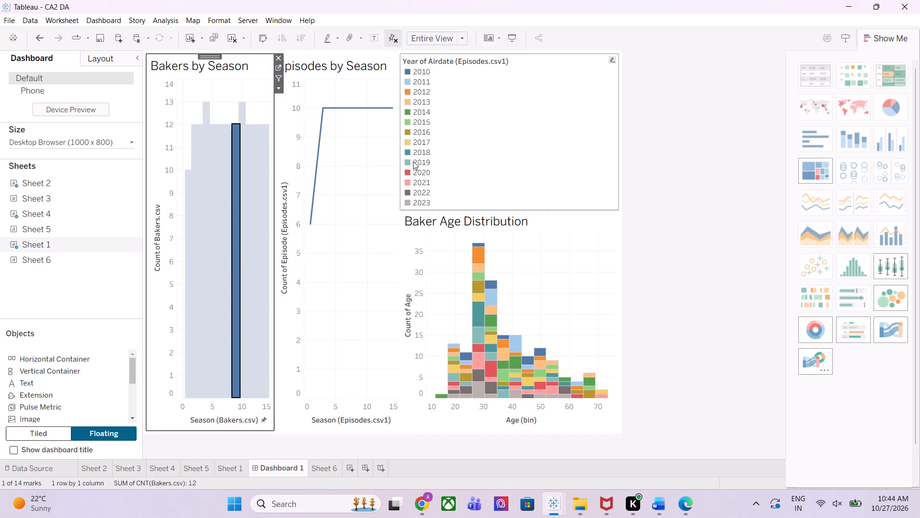
{"action": "left_click", "coordinate": [461, 173]}
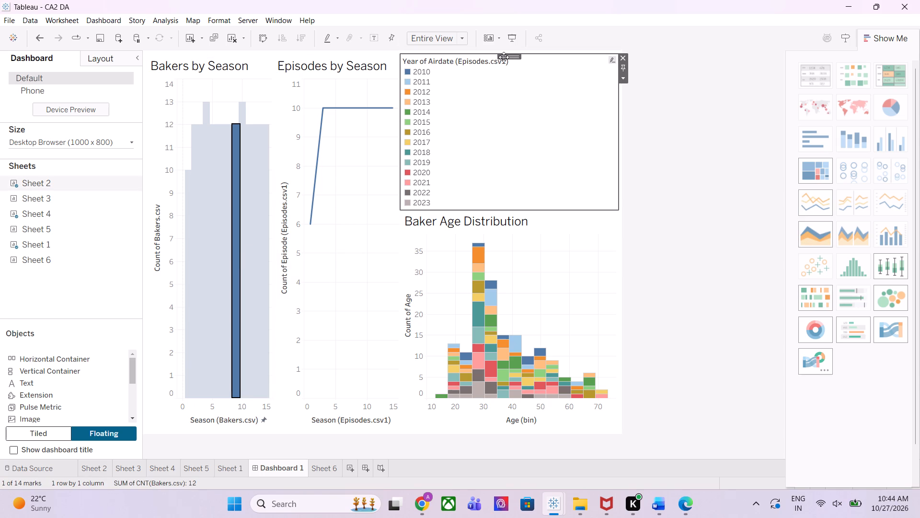
{"action": "left_click_drag", "start_coordinate": [503, 57], "coordinate": [509, 91]}
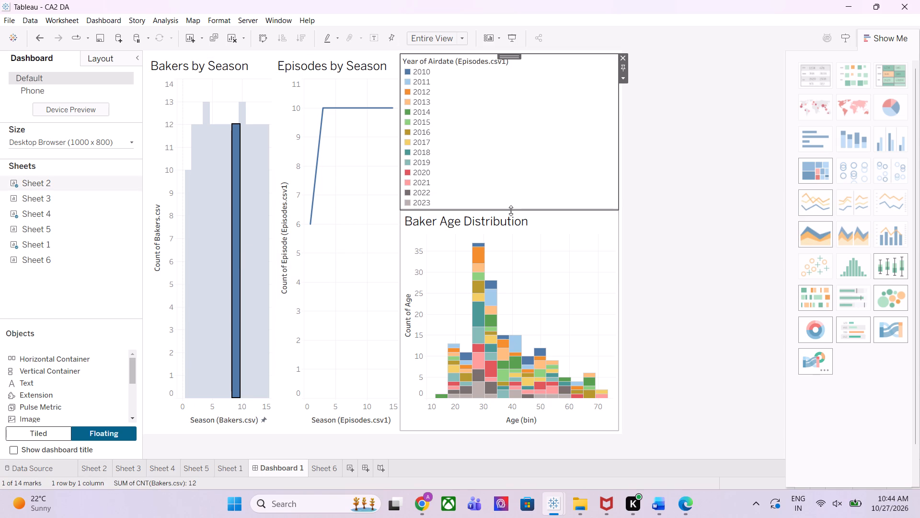
{"action": "left_click_drag", "start_coordinate": [511, 211], "coordinate": [512, 129]}
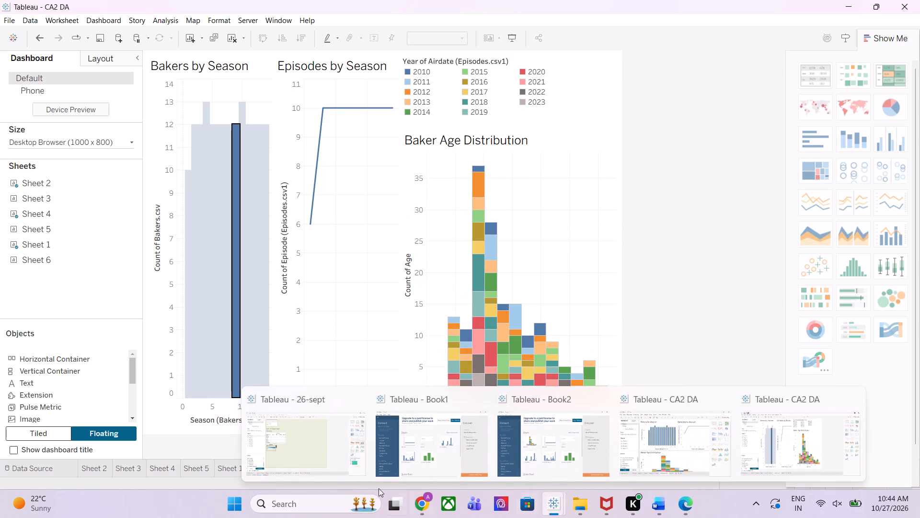
Switch to the 26-sept workbook and add Sheet 2 to Dashboard 2 as a floating sheet beside the Sum of Absent table.
{"action": "left_click", "coordinate": [322, 461]}
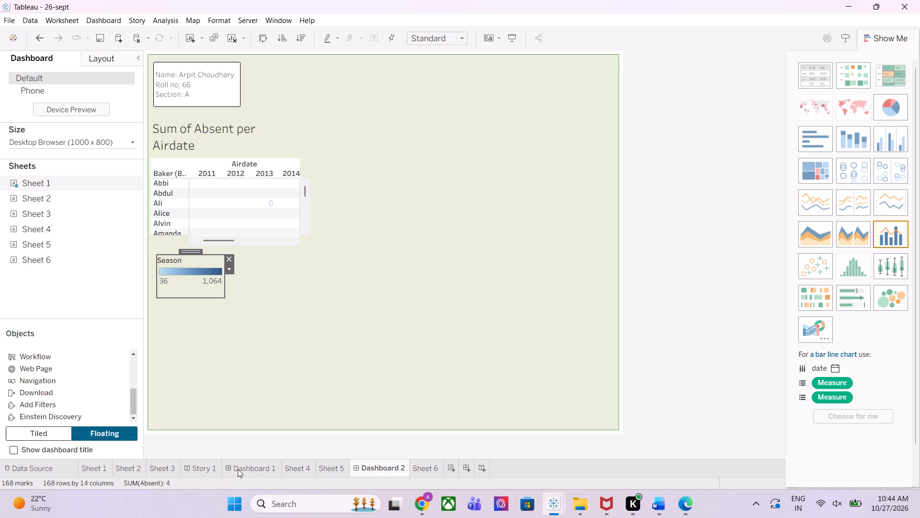
{"action": "left_click_drag", "start_coordinate": [26, 200], "coordinate": [45, 199]}
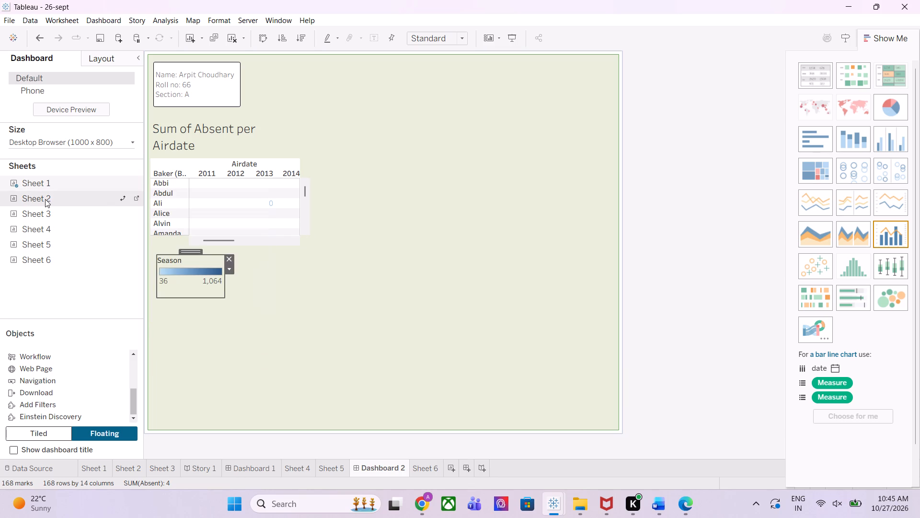
{"action": "left_click_drag", "start_coordinate": [45, 199], "coordinate": [341, 81]}
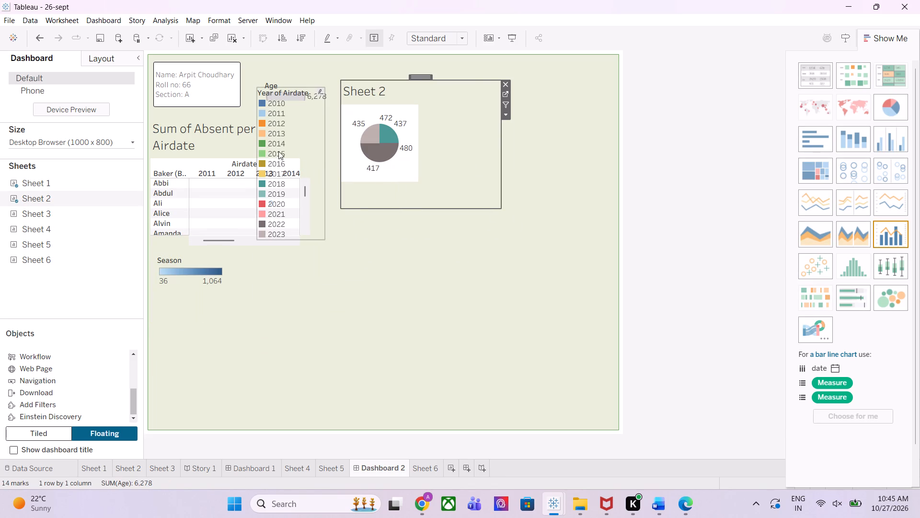
Move the Year of Airdate legend to the dashboard's upper-right corner and shorten it to about five visible years.
{"action": "left_click_drag", "start_coordinate": [269, 147], "coordinate": [462, 168]}
{"action": "left_click", "coordinate": [414, 305]}
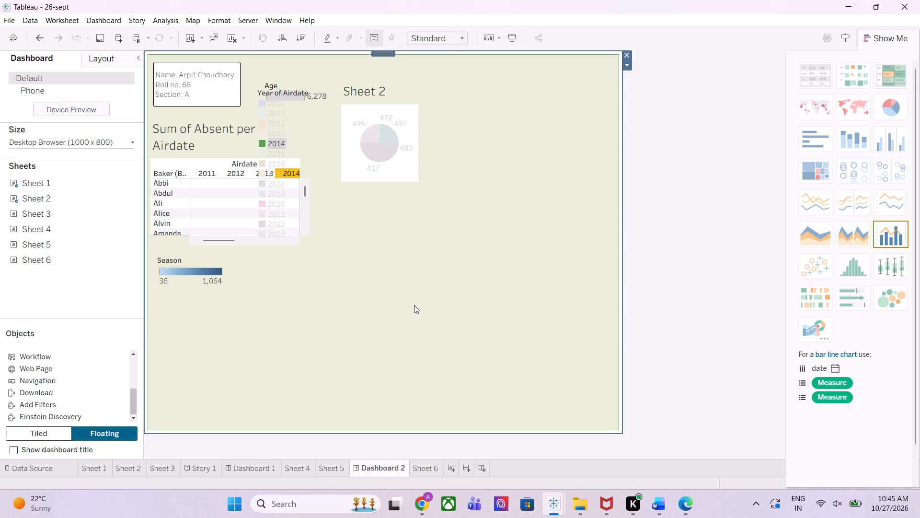
{"action": "left_click", "coordinate": [277, 115]}
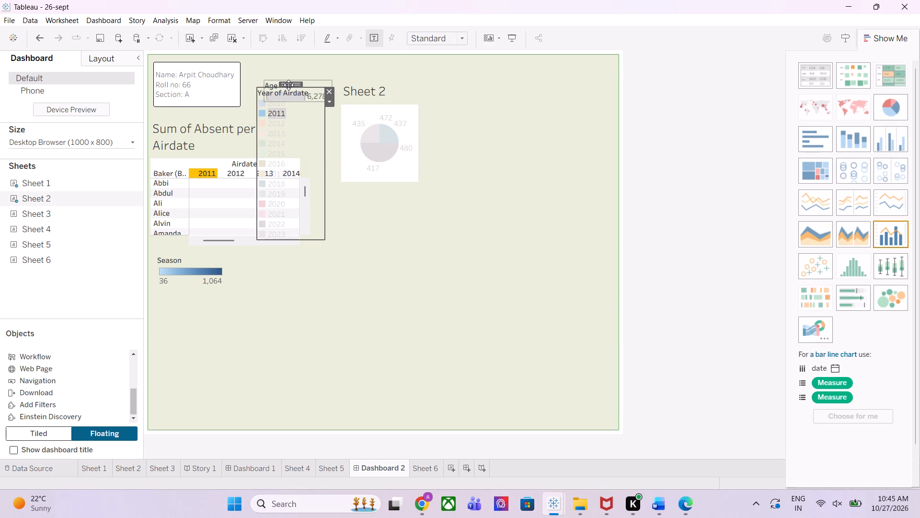
{"action": "left_click_drag", "start_coordinate": [288, 85], "coordinate": [584, 59]}
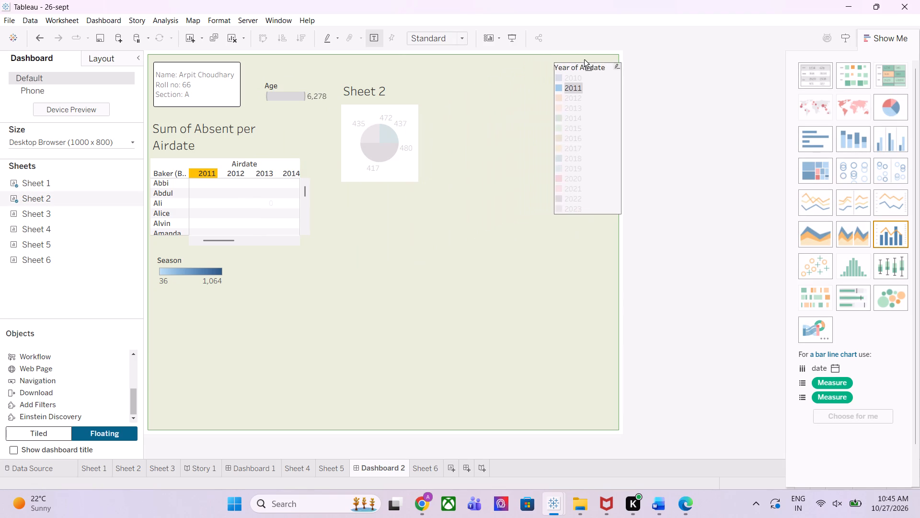
{"action": "left_click_drag", "start_coordinate": [584, 59], "coordinate": [577, 57]}
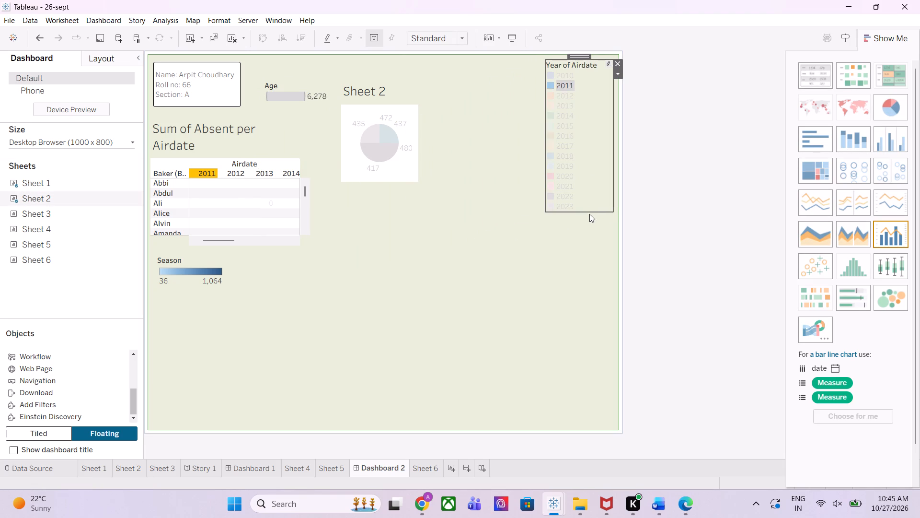
{"action": "left_click_drag", "start_coordinate": [589, 213], "coordinate": [589, 125]}
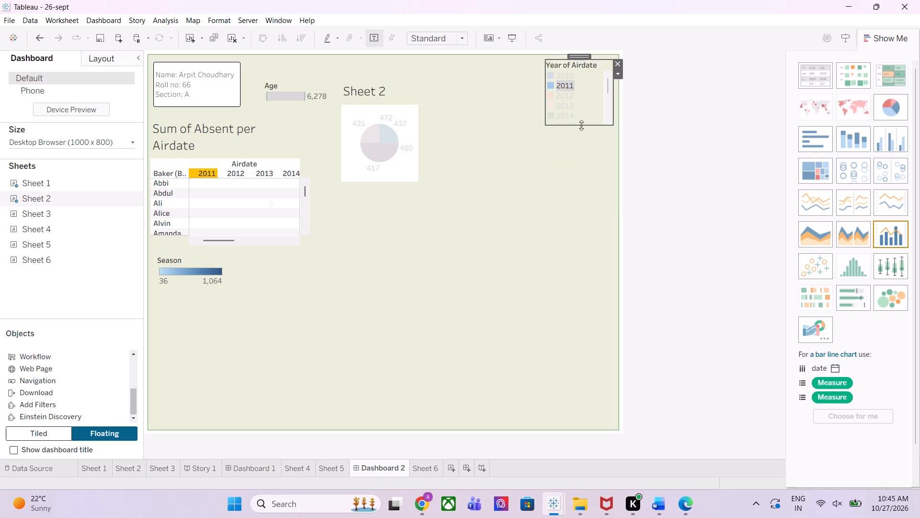
Move the Sheet 2 pie chart up beside the Year of Airdate legend and shrink its container closely around the pie.
{"action": "left_click", "coordinate": [414, 149]}
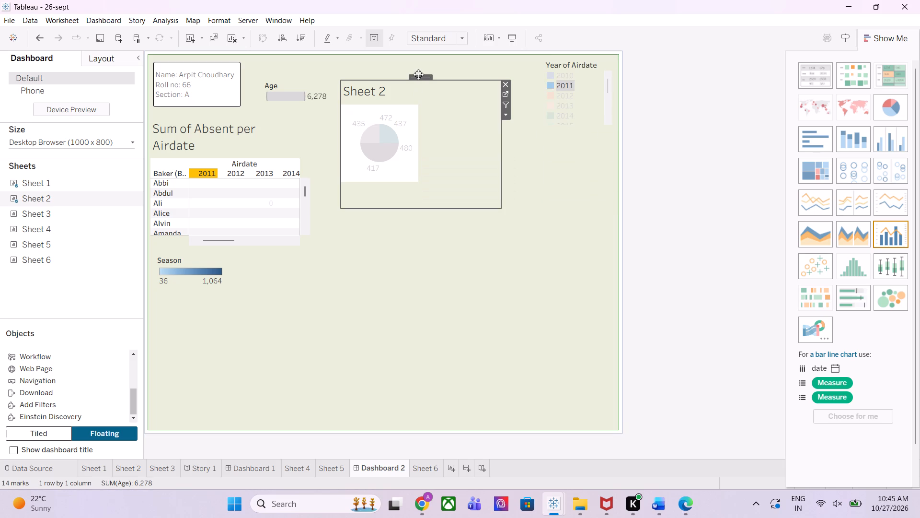
{"action": "left_click_drag", "start_coordinate": [418, 77], "coordinate": [475, 63]}
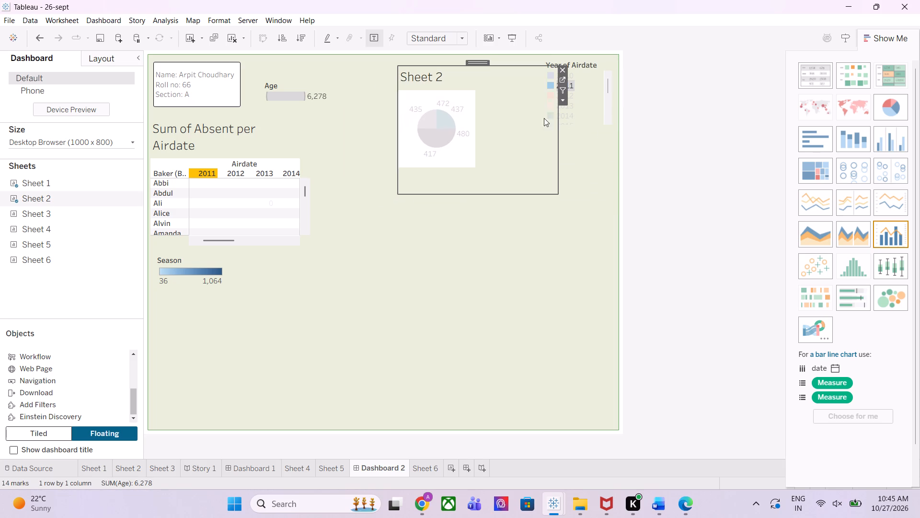
{"action": "left_click_drag", "start_coordinate": [556, 127], "coordinate": [495, 127]}
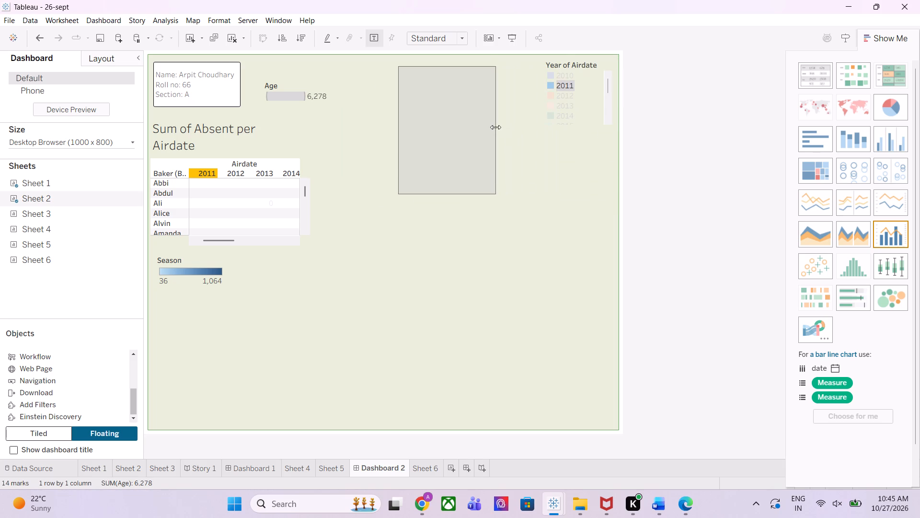
{"action": "left_click_drag", "start_coordinate": [454, 195], "coordinate": [454, 183]}
{"action": "left_click_drag", "start_coordinate": [454, 183], "coordinate": [455, 161]}
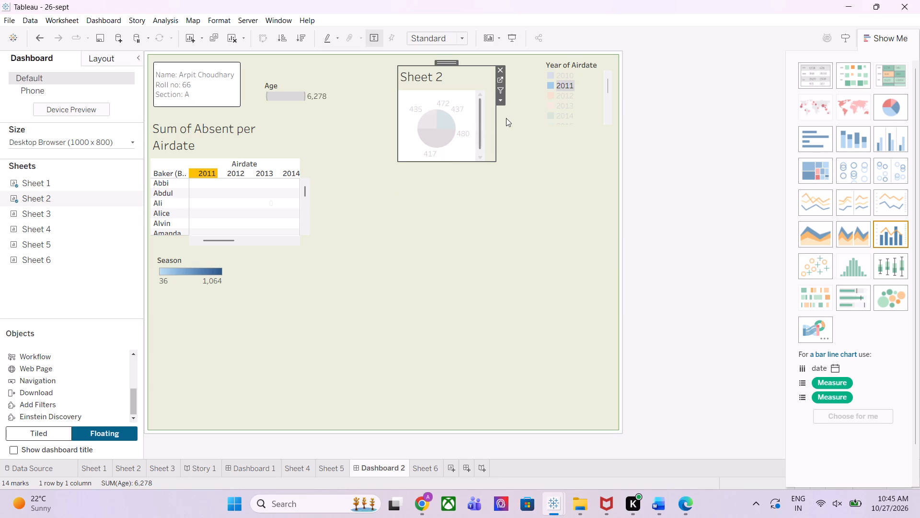
{"action": "left_click", "coordinate": [496, 121]}
{"action": "left_click", "coordinate": [432, 73]}
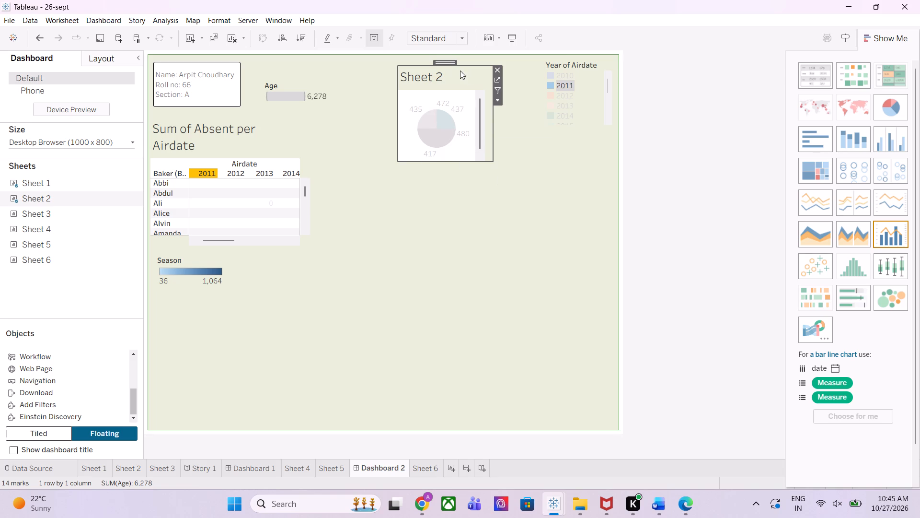
{"action": "left_click_drag", "start_coordinate": [448, 63], "coordinate": [468, 59]}
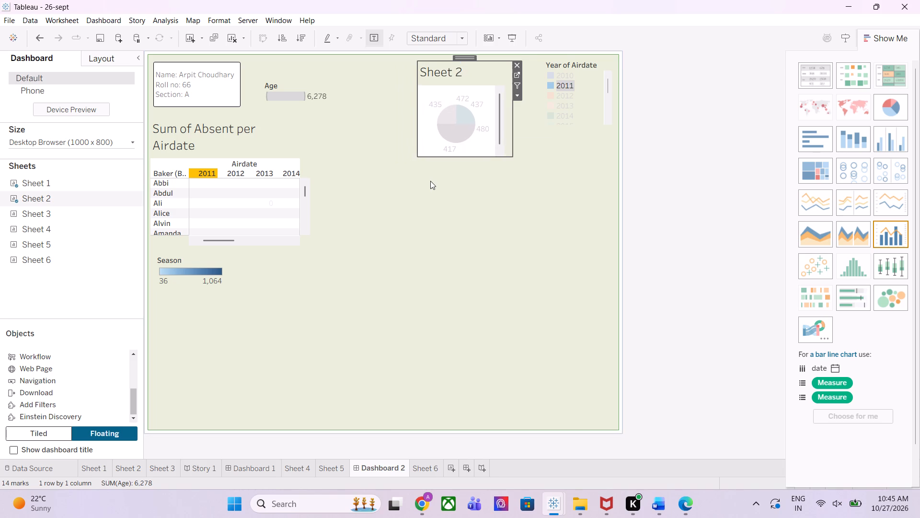
Clear the 2011 highlight and any selected pie slice so all marks on Dashboard 2 are shown normally.
{"action": "left_click", "coordinate": [430, 181]}
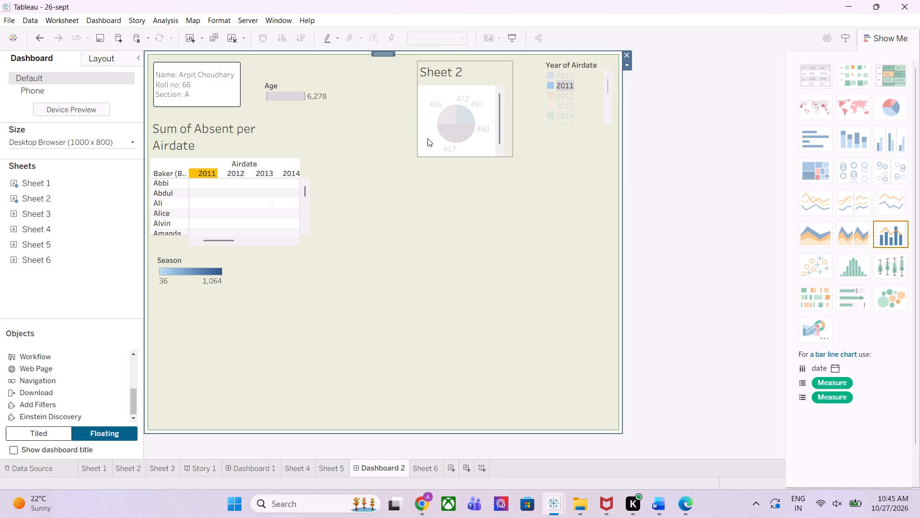
{"action": "left_click", "coordinate": [455, 120]}
{"action": "left_click", "coordinate": [410, 195]}
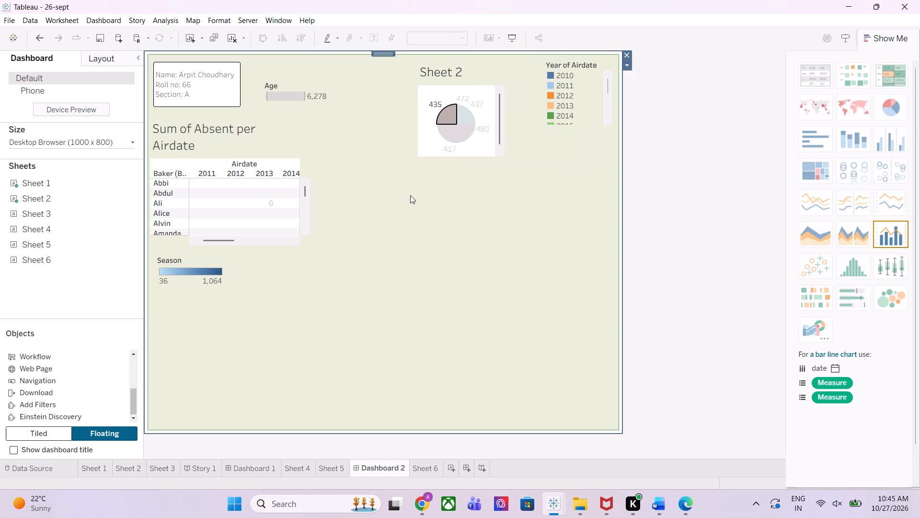
{"action": "left_click_drag", "start_coordinate": [410, 195], "coordinate": [429, 141]}
{"action": "left_click", "coordinate": [429, 141]}
{"action": "left_click", "coordinate": [429, 141]}
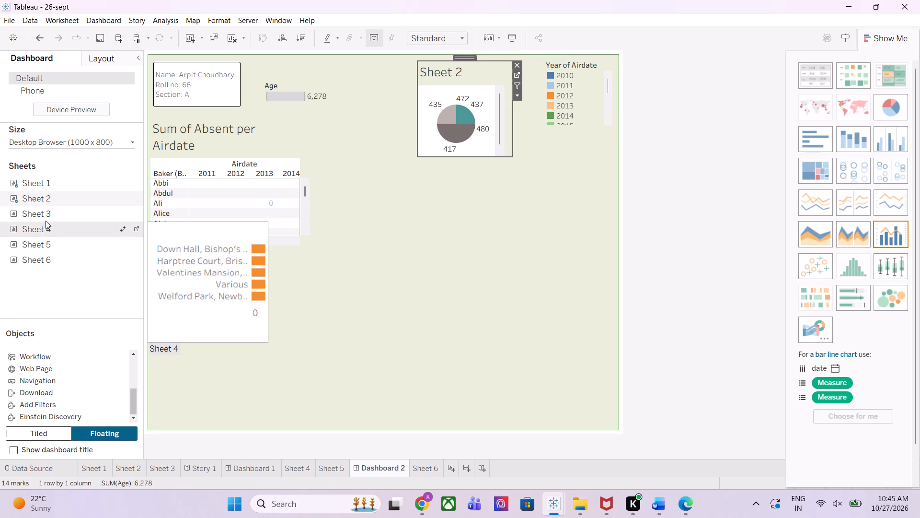
Add Sheet 3 as a floating chart, make it taller and slightly wider, and place it below the pie chart against the dashboard's right edge.
{"action": "left_click_drag", "start_coordinate": [42, 216], "coordinate": [427, 226]}
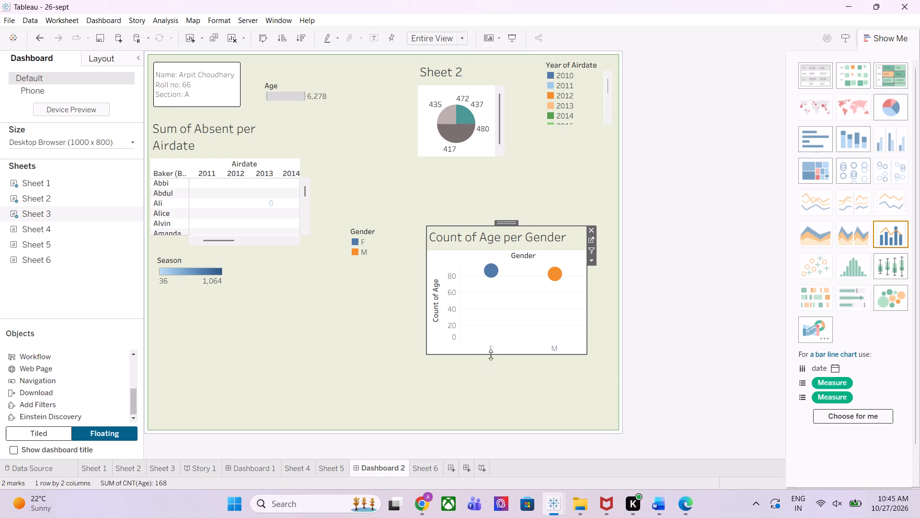
{"action": "left_click_drag", "start_coordinate": [500, 354], "coordinate": [500, 355]}
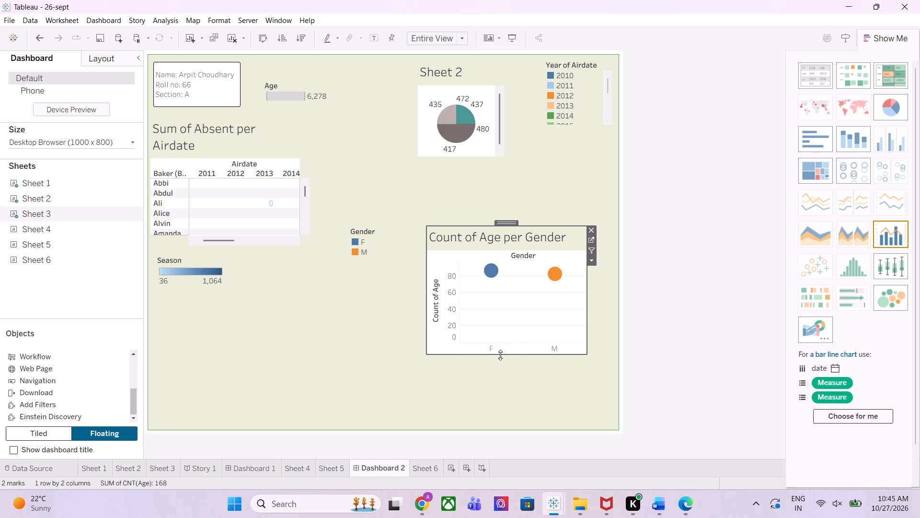
{"action": "left_click_drag", "start_coordinate": [500, 355], "coordinate": [506, 386]}
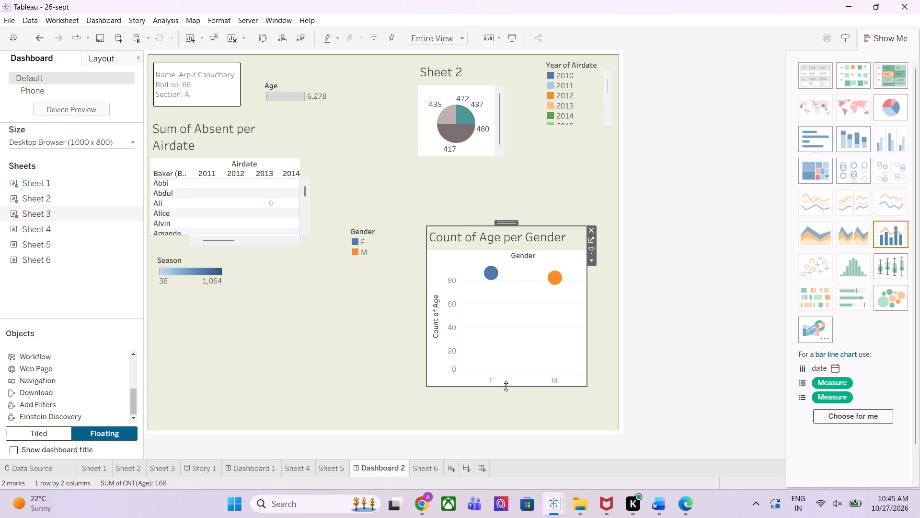
{"action": "left_click_drag", "start_coordinate": [428, 271], "coordinate": [452, 268]}
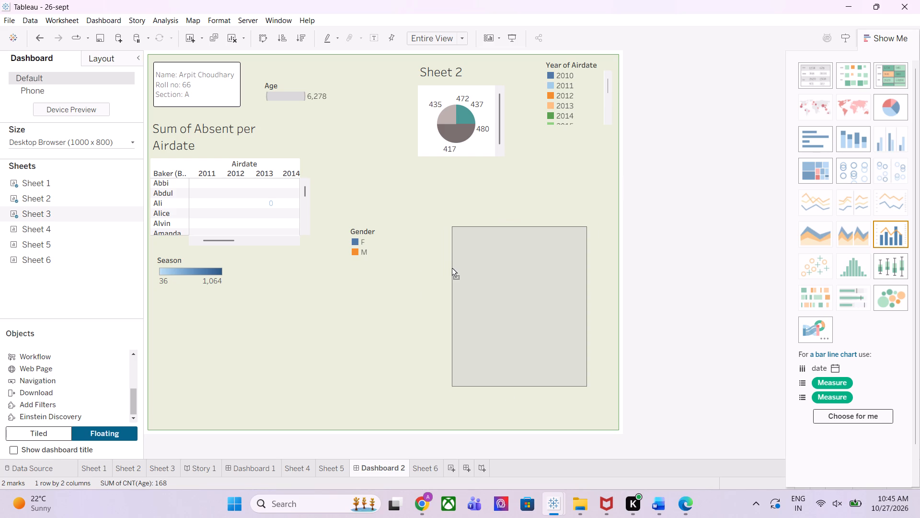
{"action": "left_click_drag", "start_coordinate": [452, 268], "coordinate": [452, 268]}
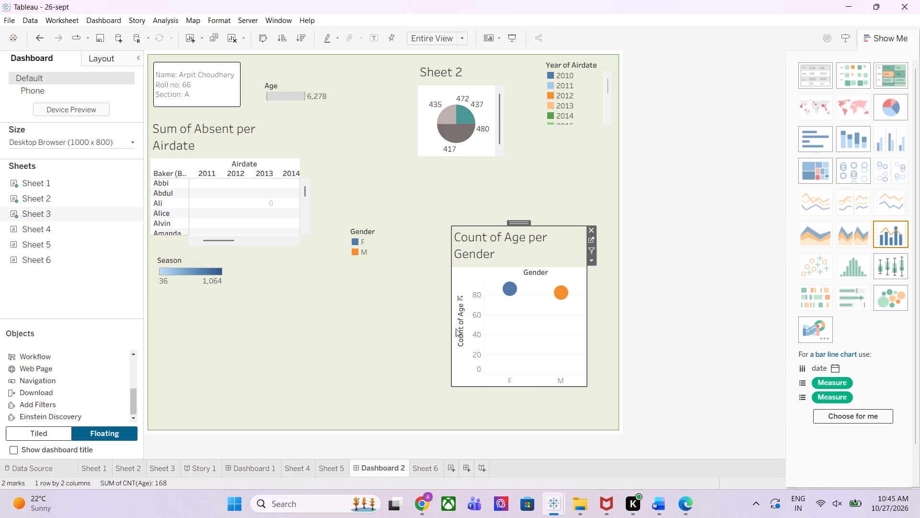
{"action": "left_click_drag", "start_coordinate": [452, 283], "coordinate": [445, 283]}
{"action": "left_click_drag", "start_coordinate": [445, 283], "coordinate": [421, 283]}
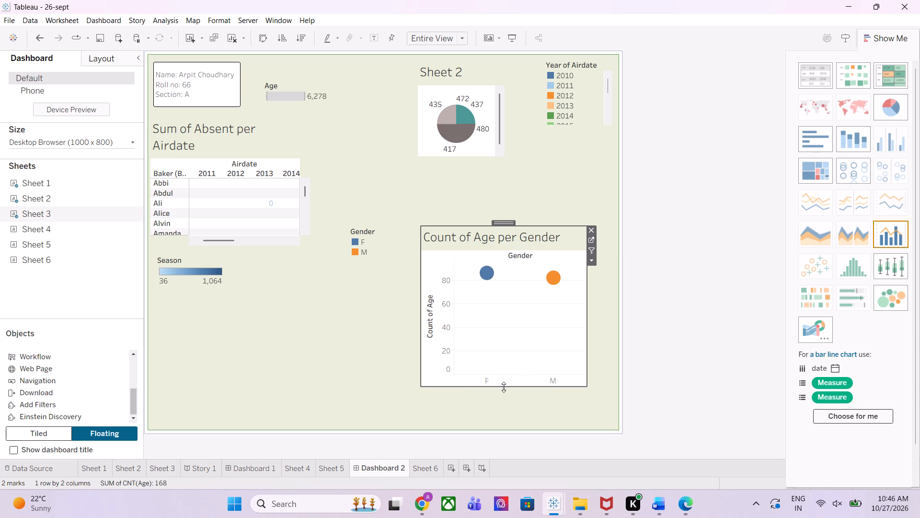
{"action": "left_click_drag", "start_coordinate": [504, 387], "coordinate": [509, 414]}
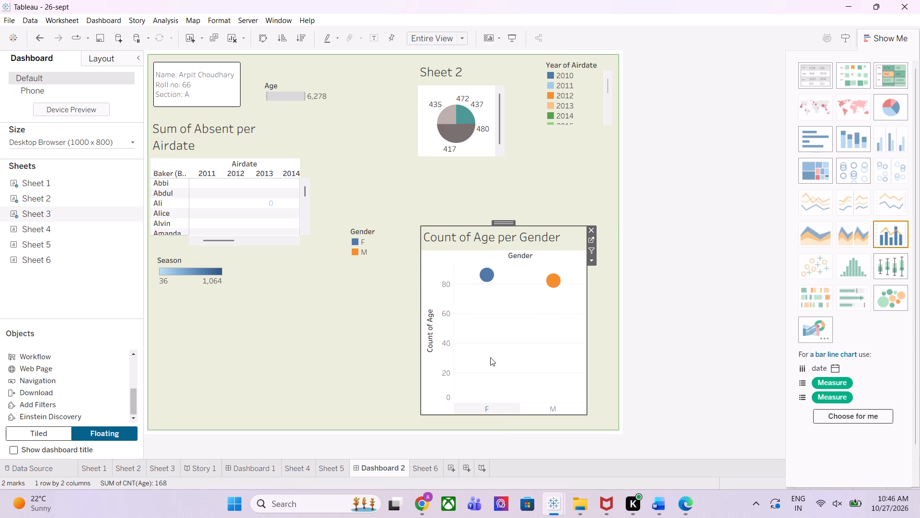
{"action": "left_click_drag", "start_coordinate": [503, 221], "coordinate": [537, 167]}
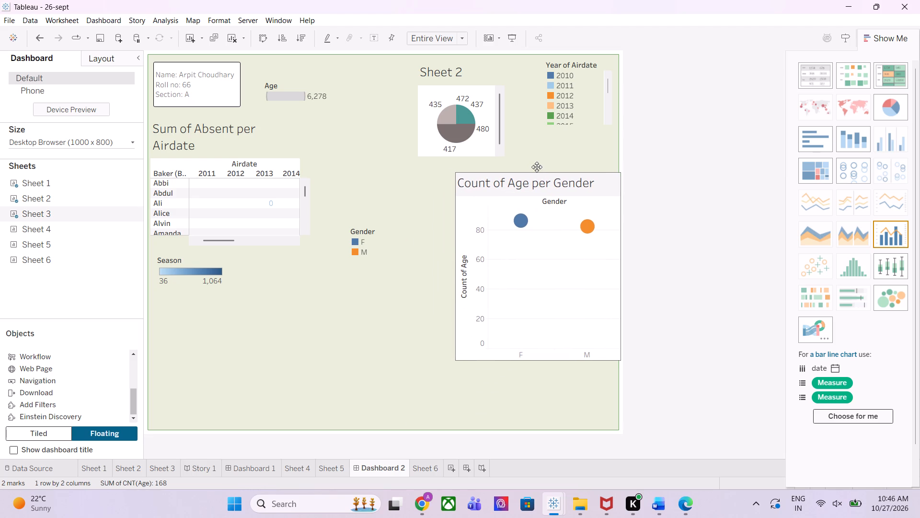
Move the Gender legend into the empty lower middle area of the Count of Age per Gender chart.
{"action": "left_click", "coordinate": [393, 226]}
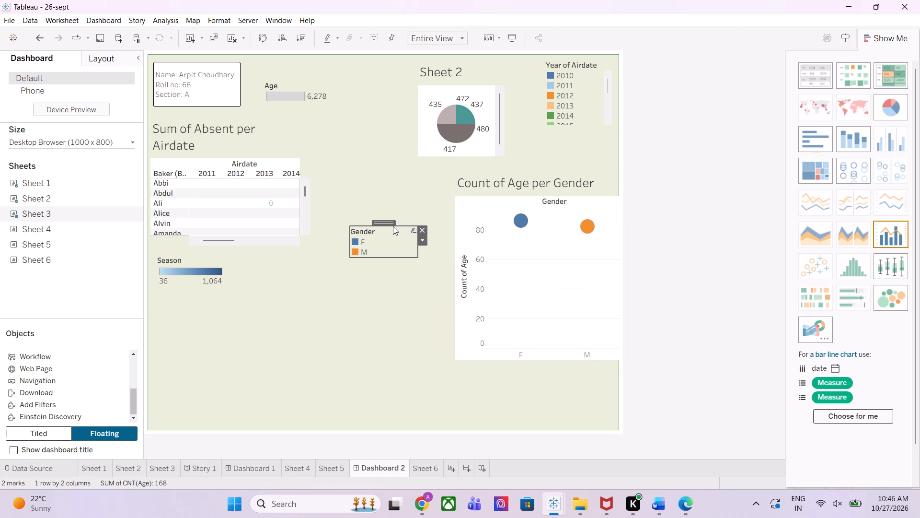
{"action": "left_click_drag", "start_coordinate": [383, 221], "coordinate": [483, 188]}
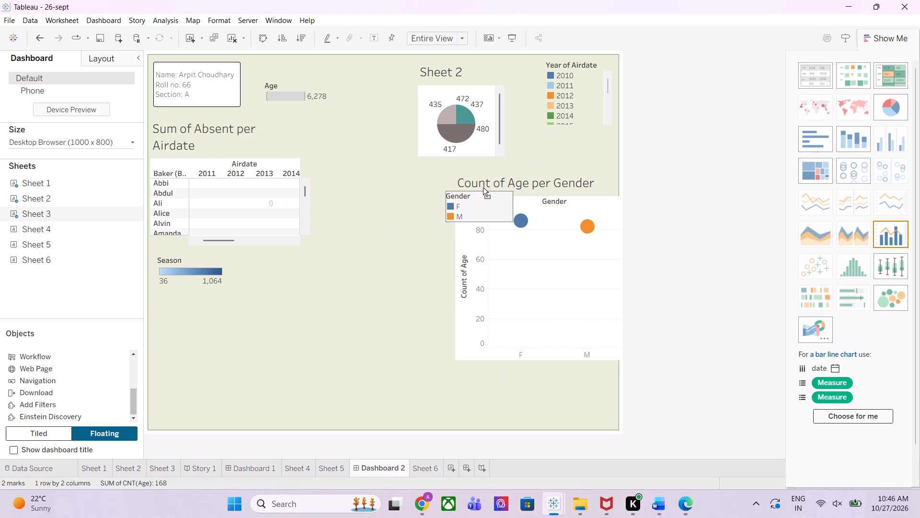
{"action": "left_click_drag", "start_coordinate": [483, 188], "coordinate": [571, 281]}
{"action": "left_click", "coordinate": [417, 257]}
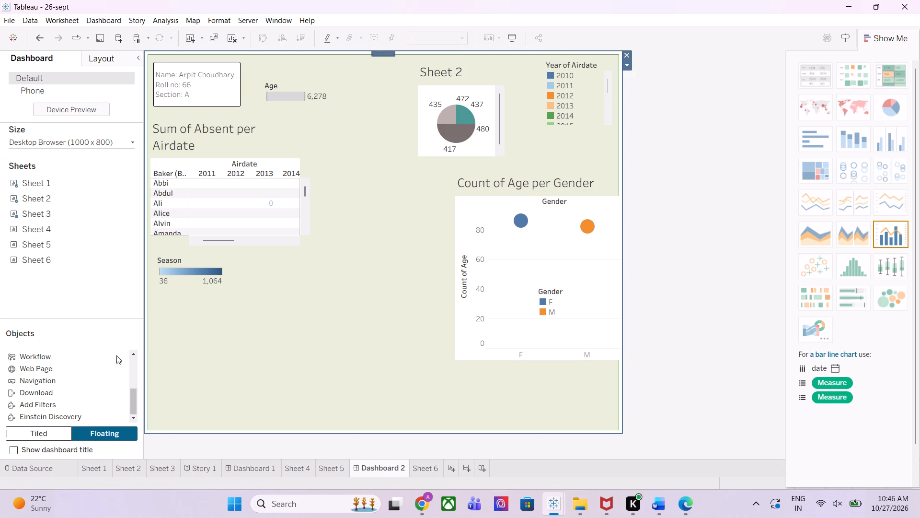
Add Sheet 4 as a floating chart below the Season legend, widen it leftward and shorten it to fit inside the dashboard's bottom edge.
{"action": "left_click", "coordinate": [33, 233]}
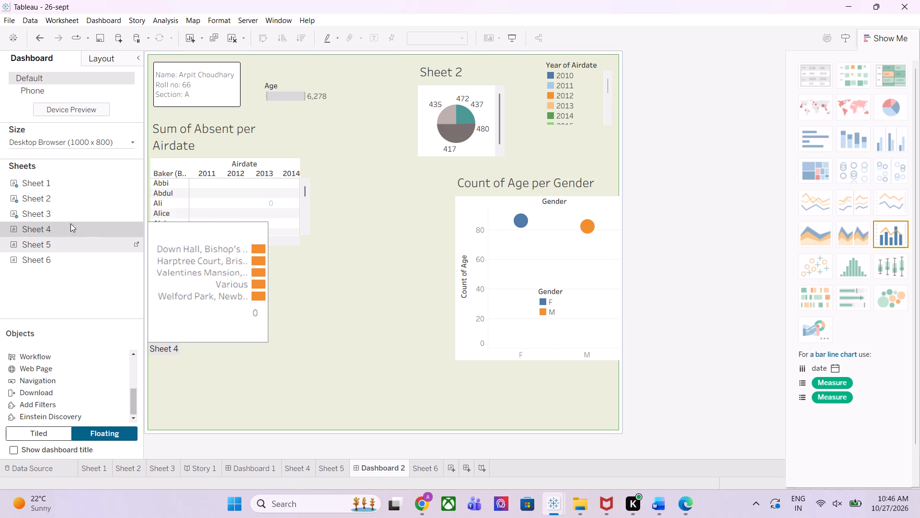
{"action": "left_click_drag", "start_coordinate": [49, 226], "coordinate": [268, 315]}
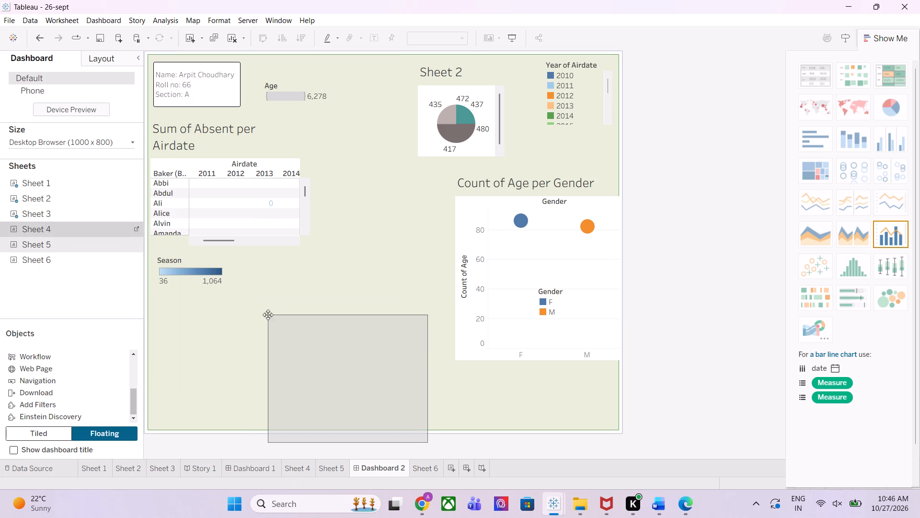
{"action": "left_click_drag", "start_coordinate": [266, 353], "coordinate": [182, 340]}
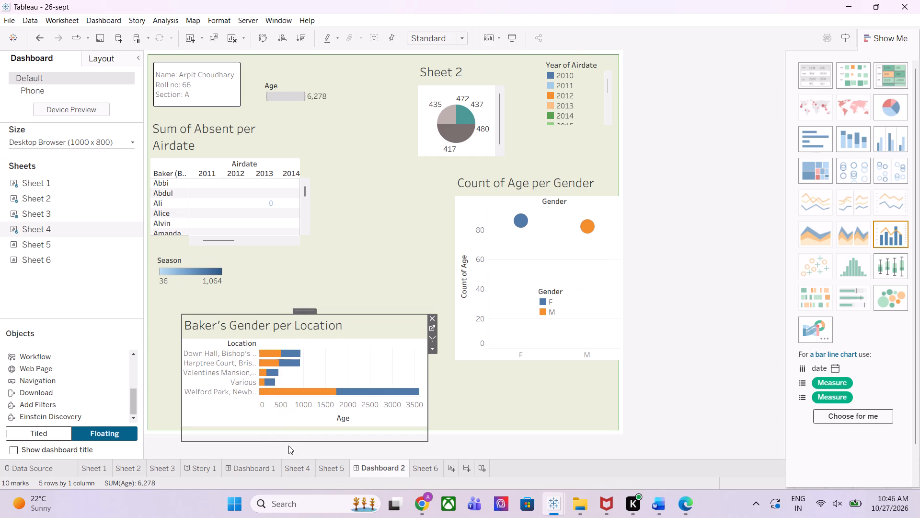
{"action": "left_click_drag", "start_coordinate": [286, 441], "coordinate": [286, 423]}
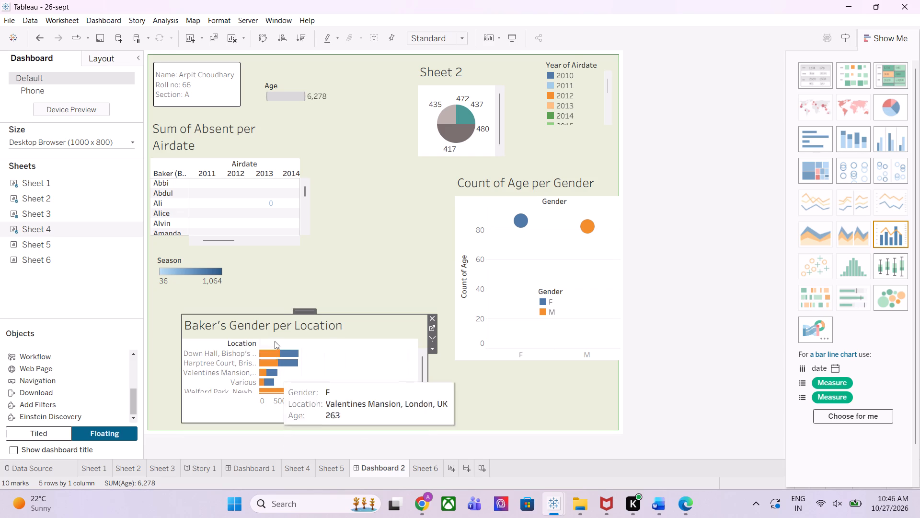
Move the Baker's Gender per Location chart left to the dashboard's left edge, just below the Season legend.
{"action": "left_click_drag", "start_coordinate": [301, 308], "coordinate": [297, 309]}
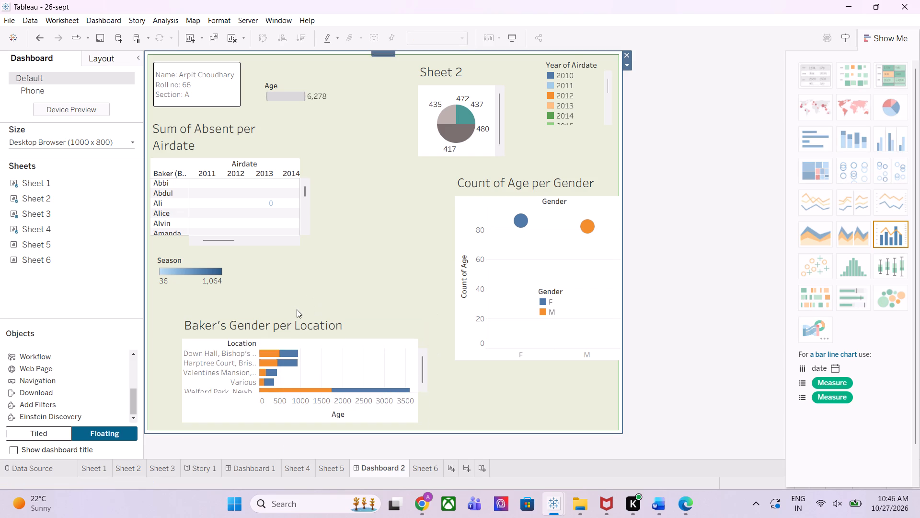
{"action": "left_click", "coordinate": [310, 335]}
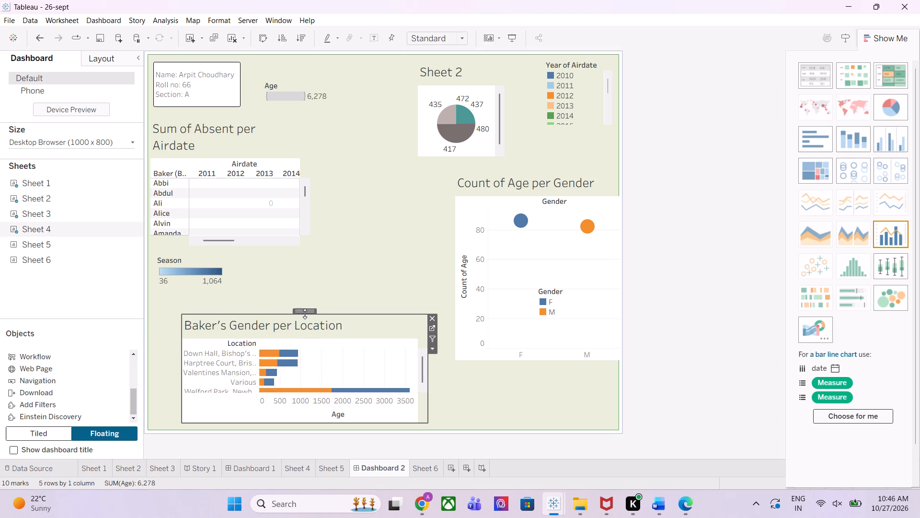
{"action": "left_click", "coordinate": [303, 308]}
{"action": "left_click_drag", "start_coordinate": [303, 308], "coordinate": [277, 306]}
{"action": "left_click_drag", "start_coordinate": [302, 309], "coordinate": [270, 295]}
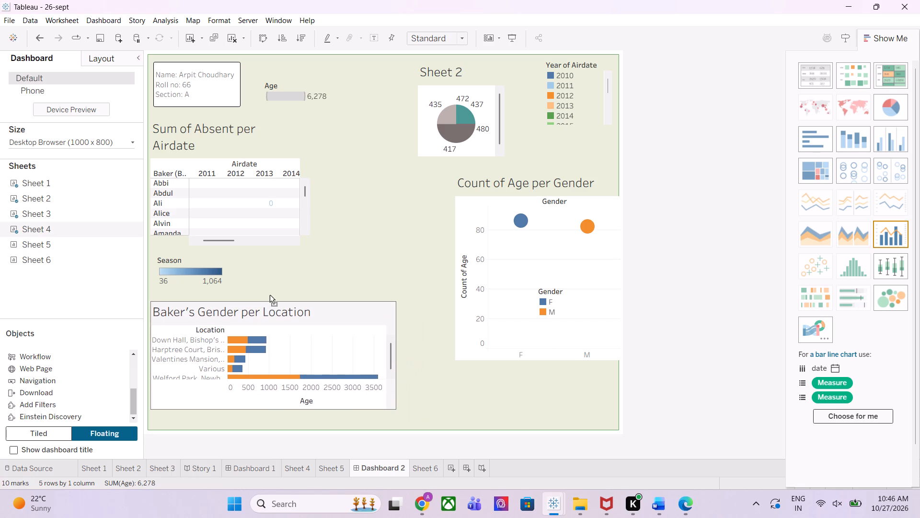
{"action": "left_click_drag", "start_coordinate": [270, 295], "coordinate": [271, 305]}
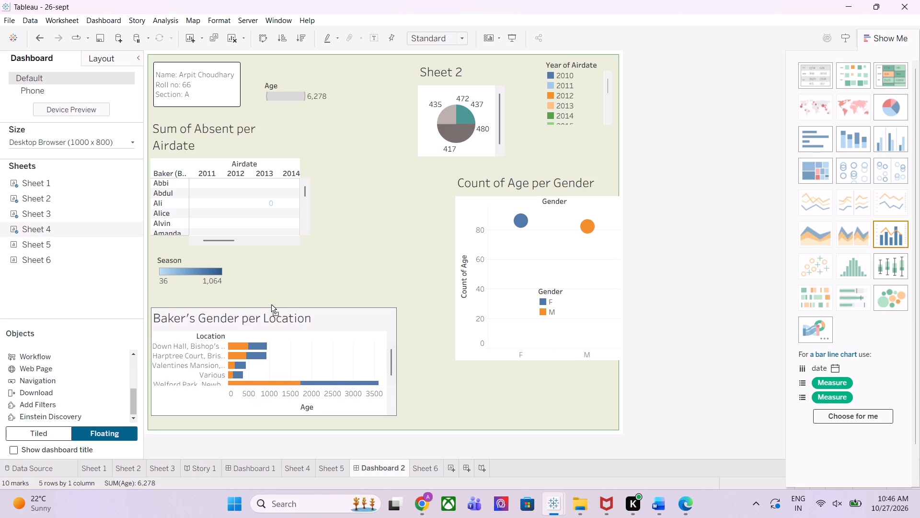
{"action": "left_click_drag", "start_coordinate": [271, 305], "coordinate": [270, 301]}
{"action": "scroll", "coordinate": [258, 346], "scroll_direction": "down", "scroll_amount": 1}
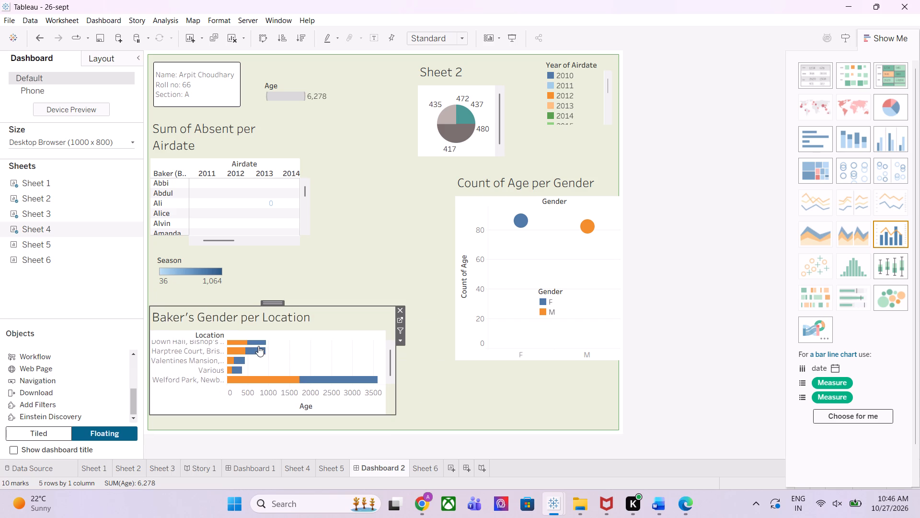
{"action": "scroll", "coordinate": [258, 346], "scroll_direction": "down", "scroll_amount": 1}
Remove the Season colour legend from below the Sum of Absent per Airdate table.
{"action": "left_click", "coordinate": [177, 269]}
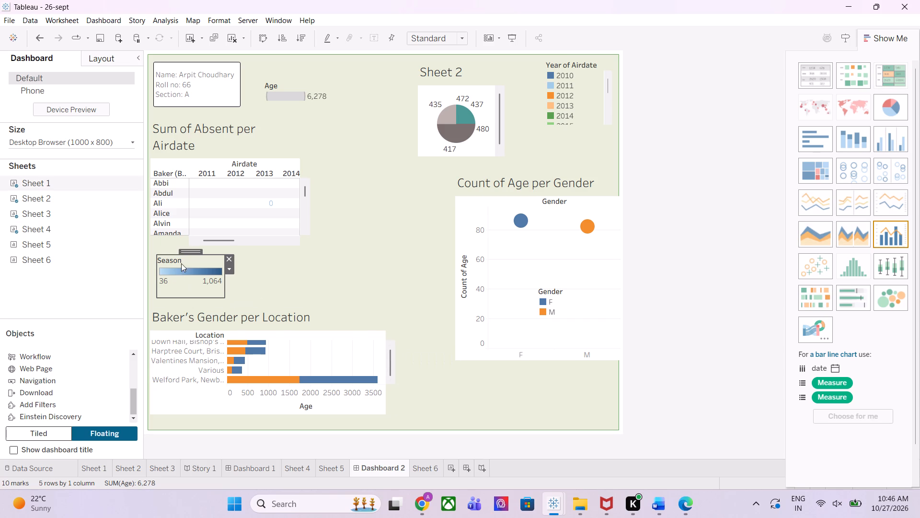
{"action": "left_click_drag", "start_coordinate": [188, 252], "coordinate": [198, 252]}
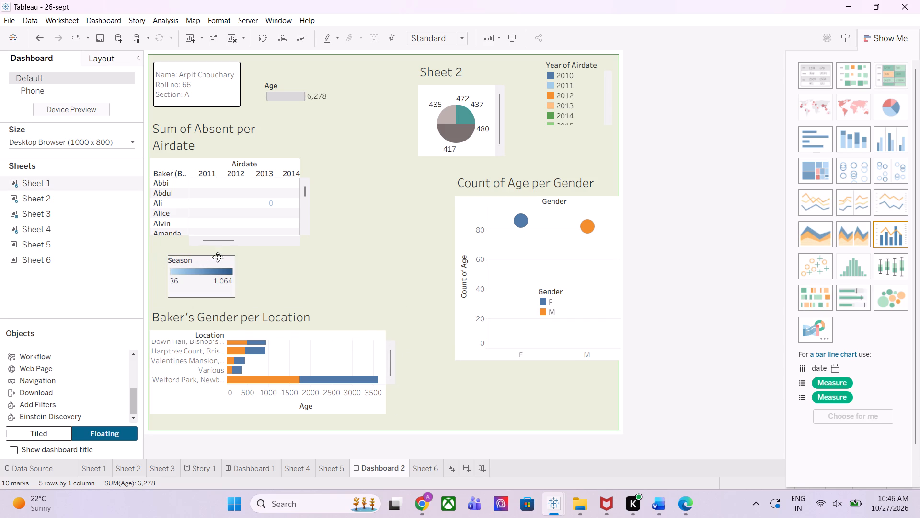
{"action": "left_click", "coordinate": [241, 256]}
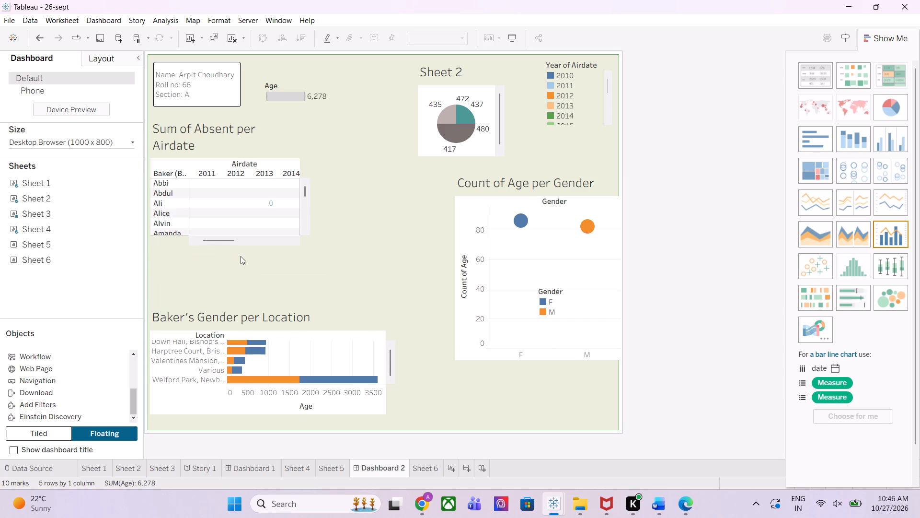
Move the Baker's Gender per Location chart up so it sits directly beneath the Sum of Absent per Airdate table.
{"action": "left_click", "coordinate": [259, 333]}
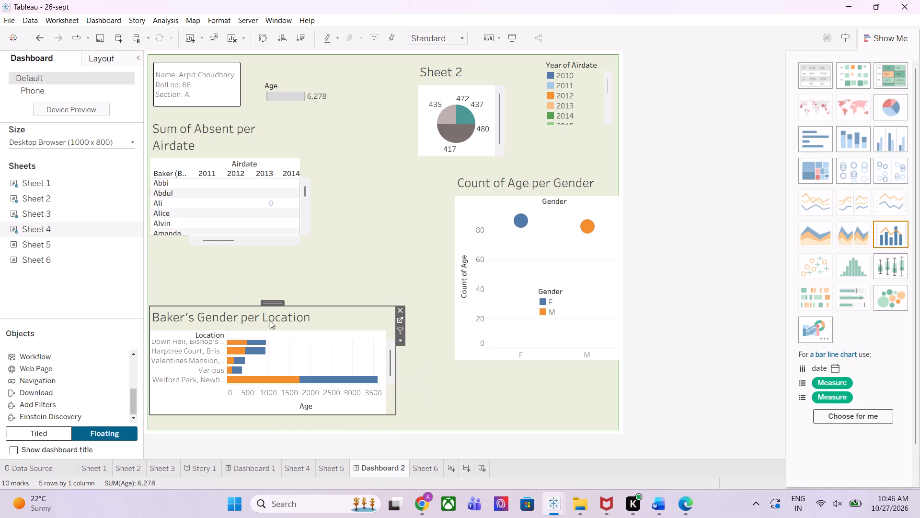
{"action": "left_click_drag", "start_coordinate": [268, 304], "coordinate": [258, 254]}
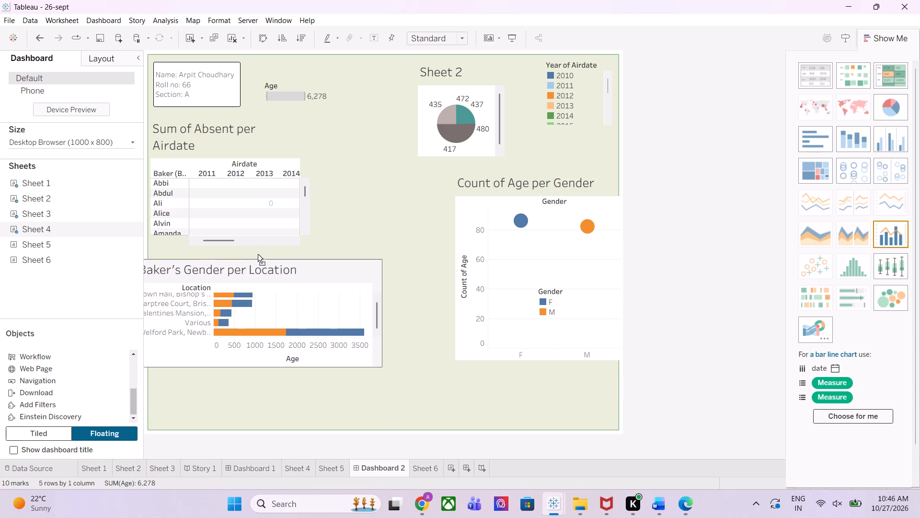
{"action": "left_click_drag", "start_coordinate": [258, 254], "coordinate": [266, 246]}
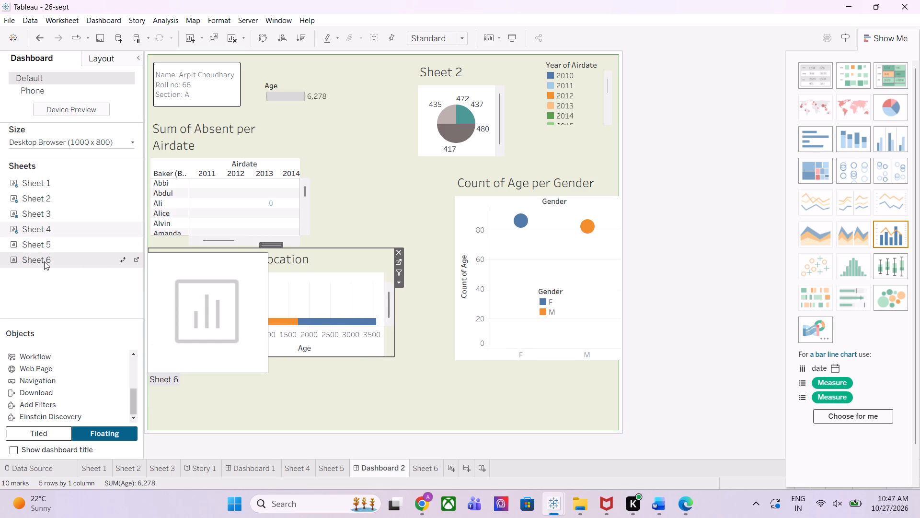
{"action": "left_click", "coordinate": [51, 243]}
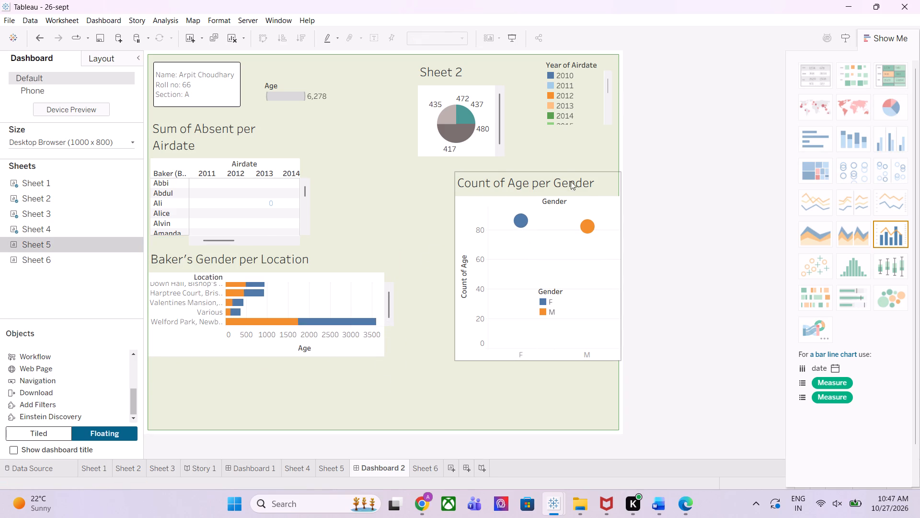
Move the Count of Age per Gender chart slightly left and up, inside the dashboard's right edge.
{"action": "left_click", "coordinate": [586, 184]}
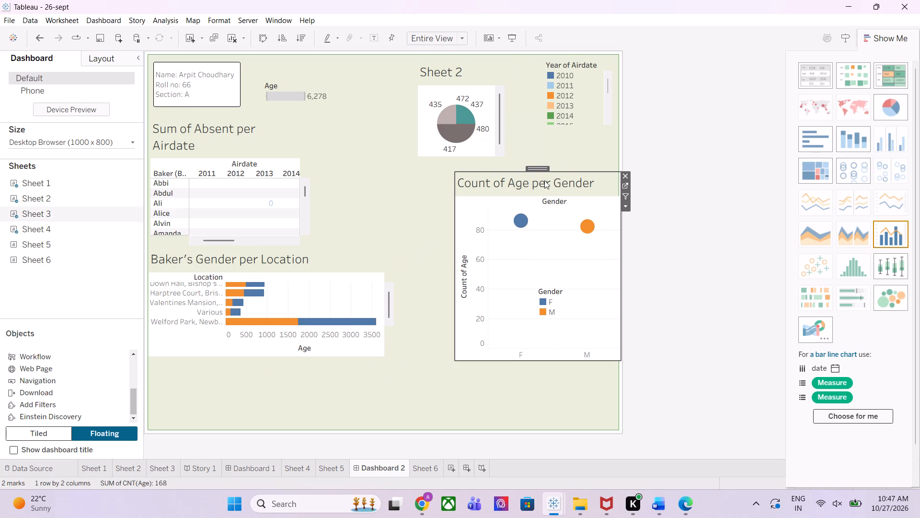
{"action": "left_click_drag", "start_coordinate": [535, 167], "coordinate": [520, 158]}
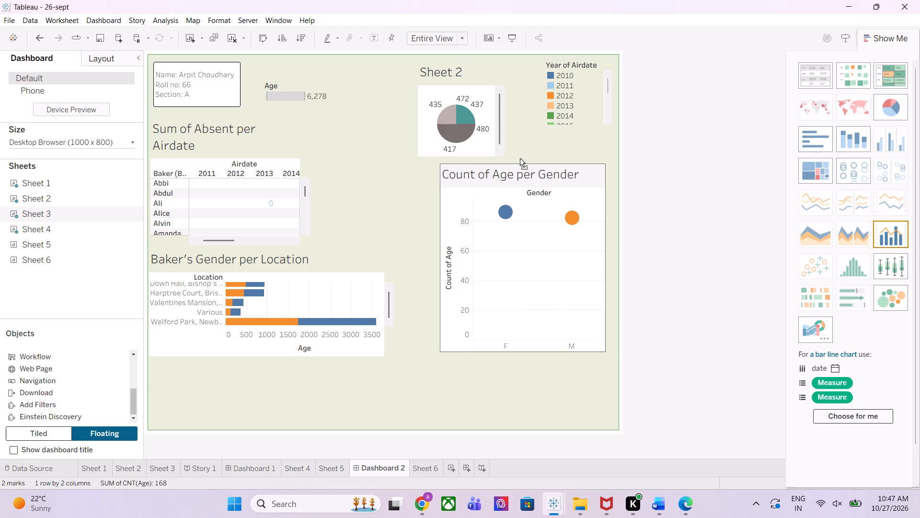
{"action": "left_click_drag", "start_coordinate": [520, 158], "coordinate": [520, 156]}
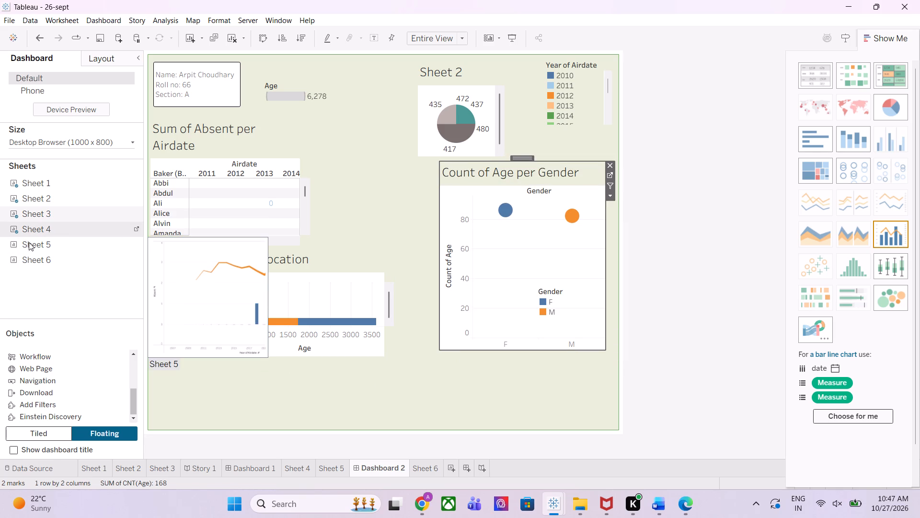
Add Sheet 5 as a floating chart, shorten it from its top edge and place it below the Count of Age per Gender chart.
{"action": "left_click_drag", "start_coordinate": [30, 244], "coordinate": [396, 332]}
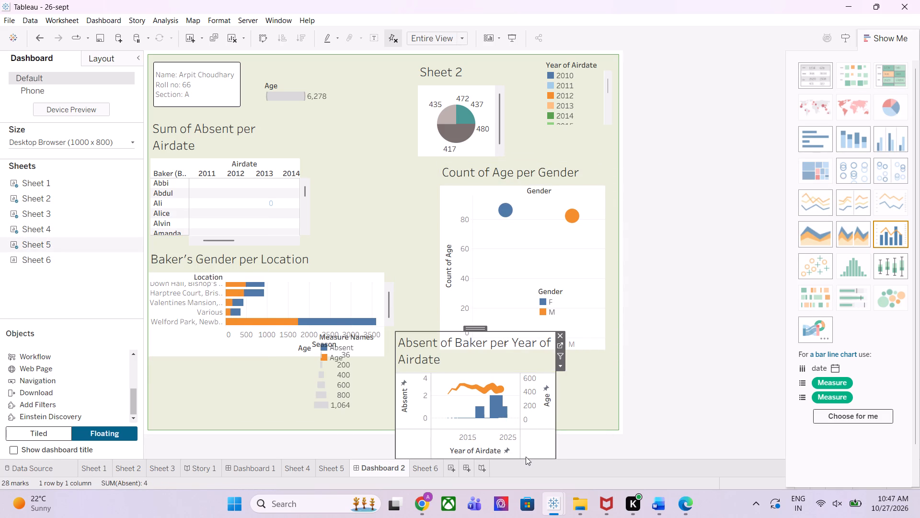
{"action": "left_click_drag", "start_coordinate": [431, 332], "coordinate": [432, 358]}
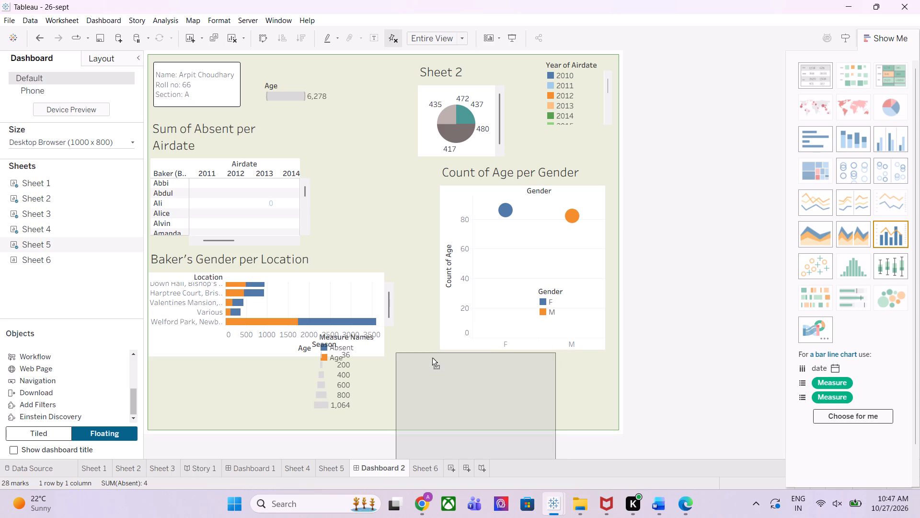
{"action": "left_click_drag", "start_coordinate": [432, 358], "coordinate": [433, 360]}
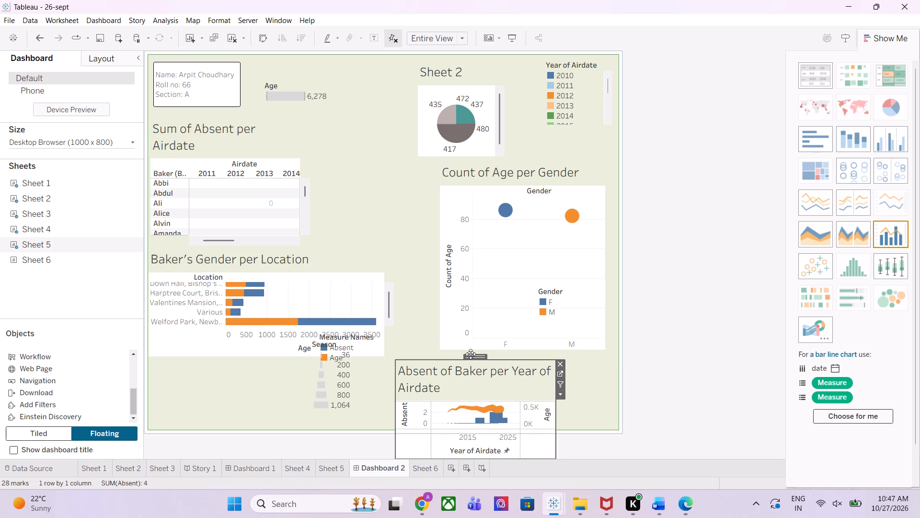
{"action": "left_click_drag", "start_coordinate": [471, 361], "coordinate": [470, 352]}
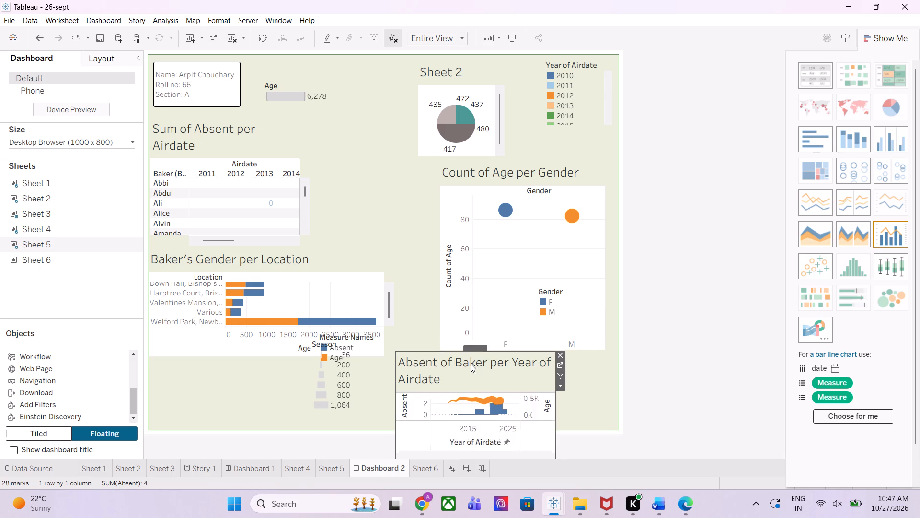
{"action": "left_click_drag", "start_coordinate": [471, 348], "coordinate": [443, 317]}
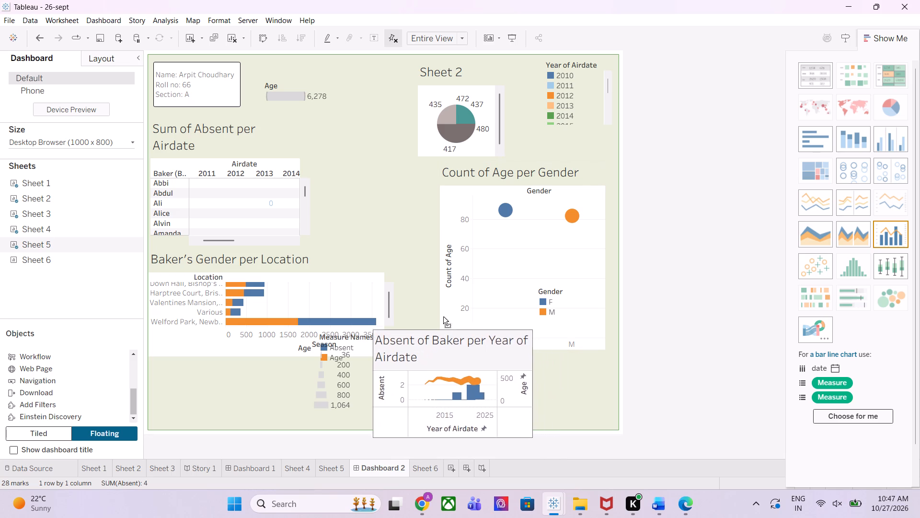
{"action": "left_click_drag", "start_coordinate": [443, 317], "coordinate": [469, 279]}
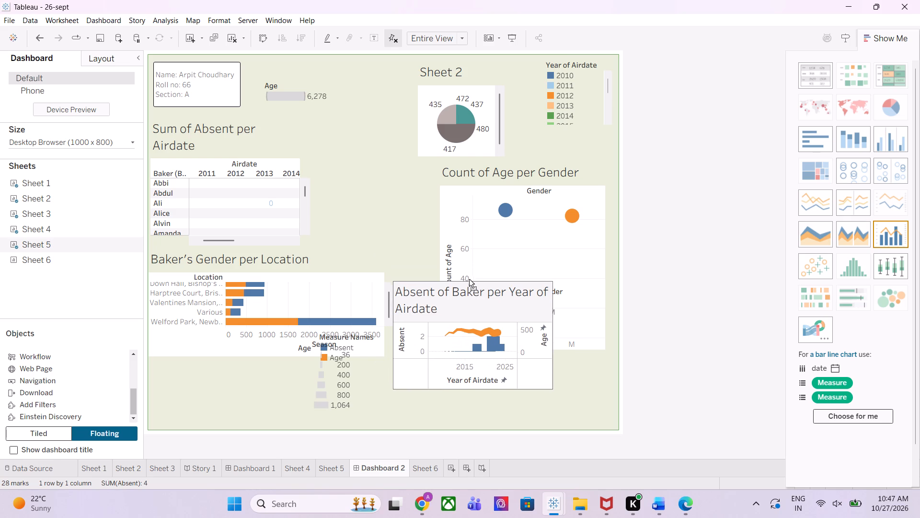
{"action": "left_click_drag", "start_coordinate": [469, 279], "coordinate": [465, 327]}
Move the Sheet 2 pie chart left towards the Age legend and place the Year of Airdate legend right beside it.
{"action": "left_click", "coordinate": [454, 71]}
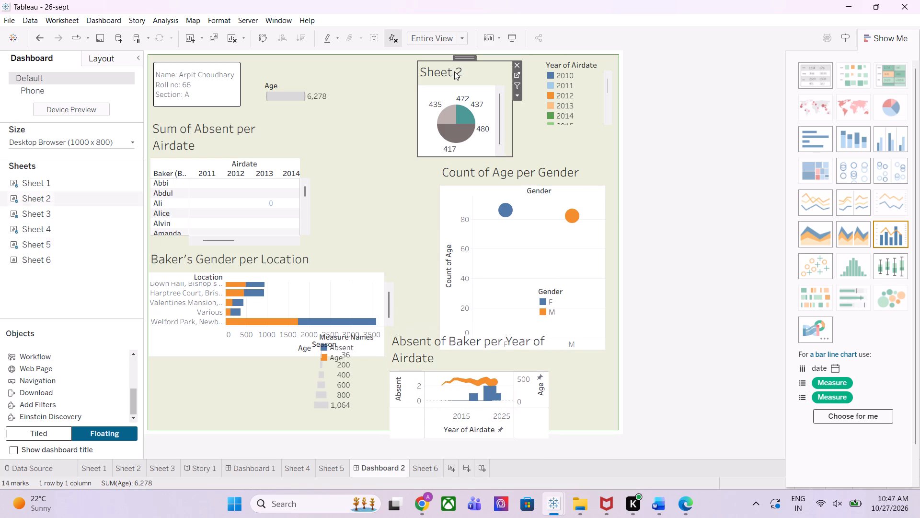
{"action": "left_click_drag", "start_coordinate": [464, 57], "coordinate": [399, 64]}
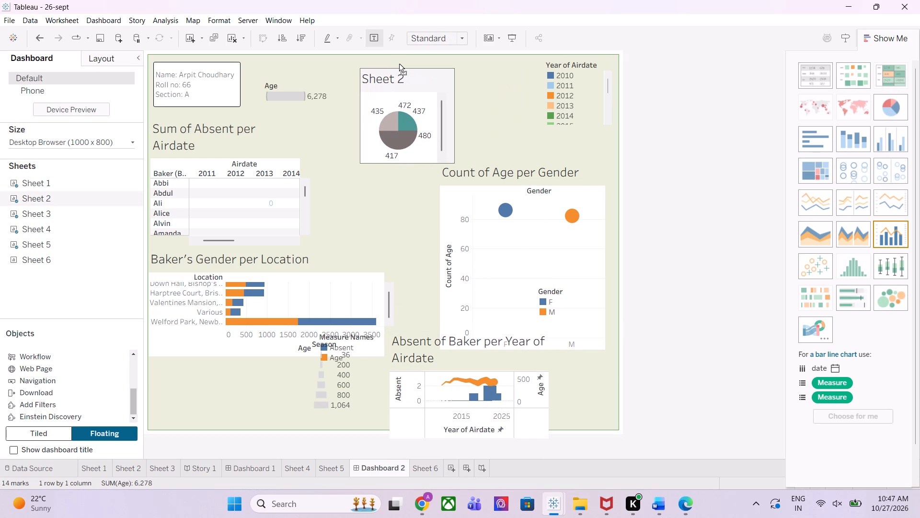
{"action": "left_click_drag", "start_coordinate": [399, 64], "coordinate": [391, 53]}
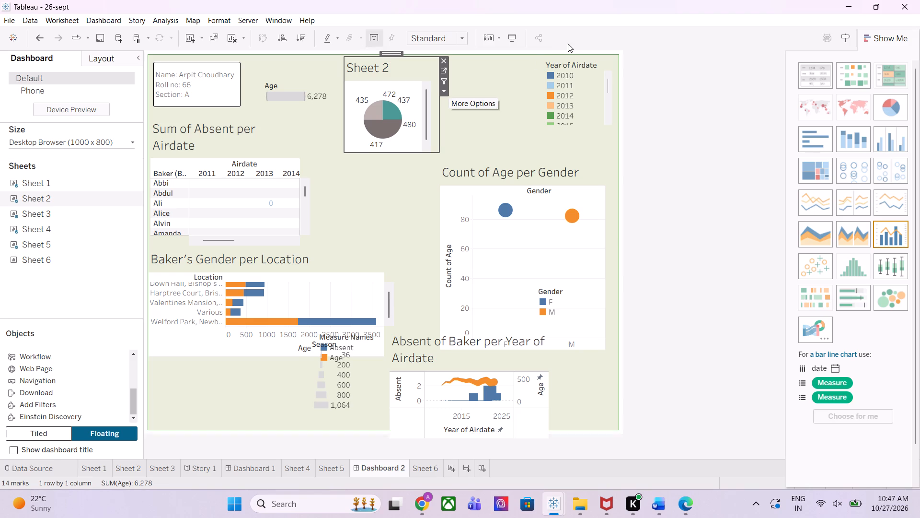
{"action": "left_click", "coordinate": [569, 68]}
{"action": "left_click_drag", "start_coordinate": [580, 56], "coordinate": [552, 60]}
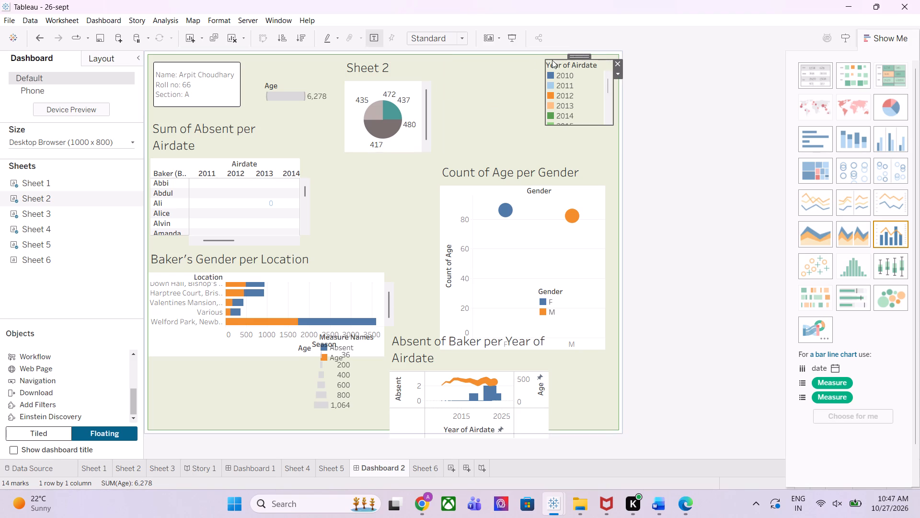
{"action": "left_click_drag", "start_coordinate": [552, 60], "coordinate": [473, 64]}
Move the Count of Age per Gender chart up to just beneath the Year of Airdate legend.
{"action": "left_click", "coordinate": [521, 226]}
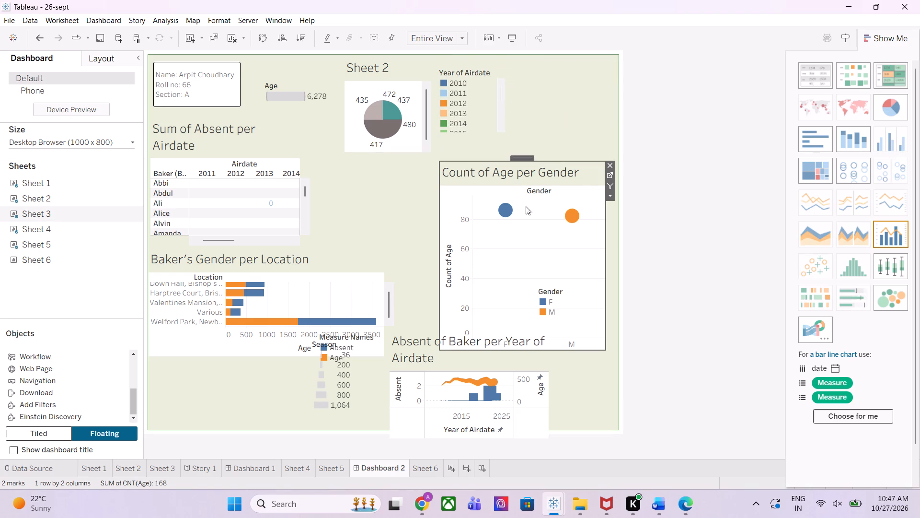
{"action": "left_click_drag", "start_coordinate": [519, 159], "coordinate": [524, 144]}
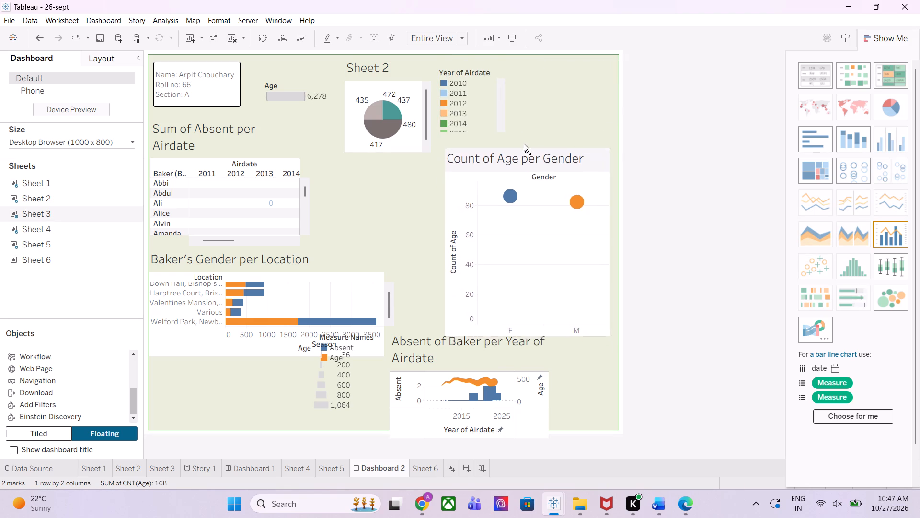
{"action": "left_click_drag", "start_coordinate": [524, 144], "coordinate": [517, 139]}
Move the Absent of Baker per Year of Airdate chart slightly right, just below the Count of Age per Gender chart.
{"action": "left_click", "coordinate": [494, 374]}
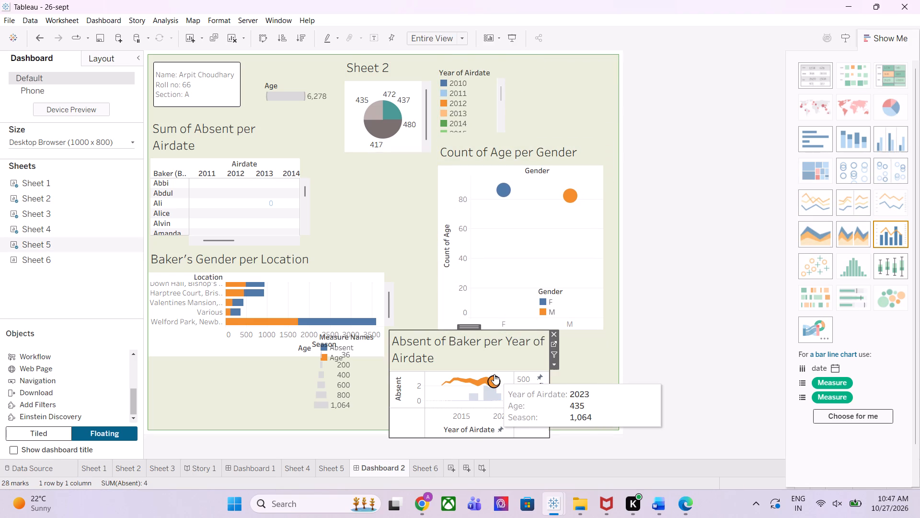
{"action": "left_click", "coordinate": [470, 329]}
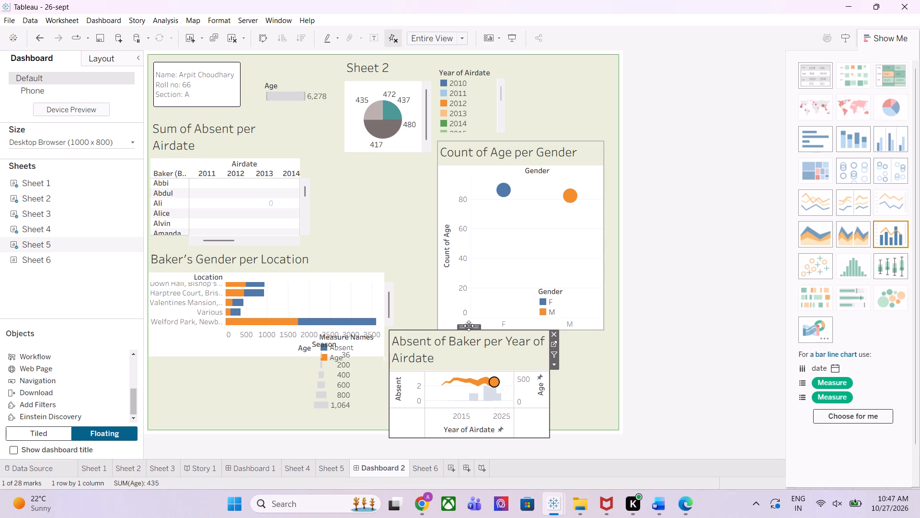
{"action": "left_click_drag", "start_coordinate": [469, 326], "coordinate": [489, 329]}
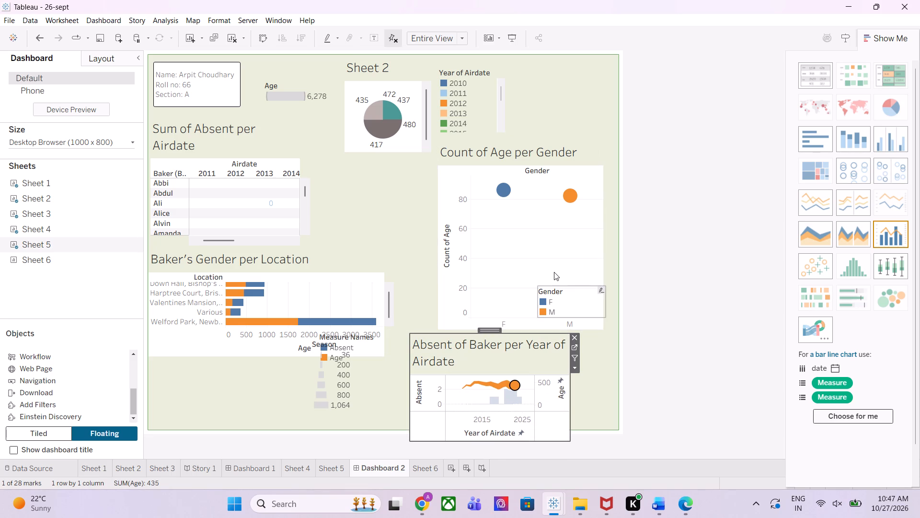
Shorten the Count of Age per Gender chart from its bottom edge and move the Gender legend up inside it.
{"action": "left_click", "coordinate": [554, 272]}
{"action": "left_click_drag", "start_coordinate": [577, 330], "coordinate": [575, 285]}
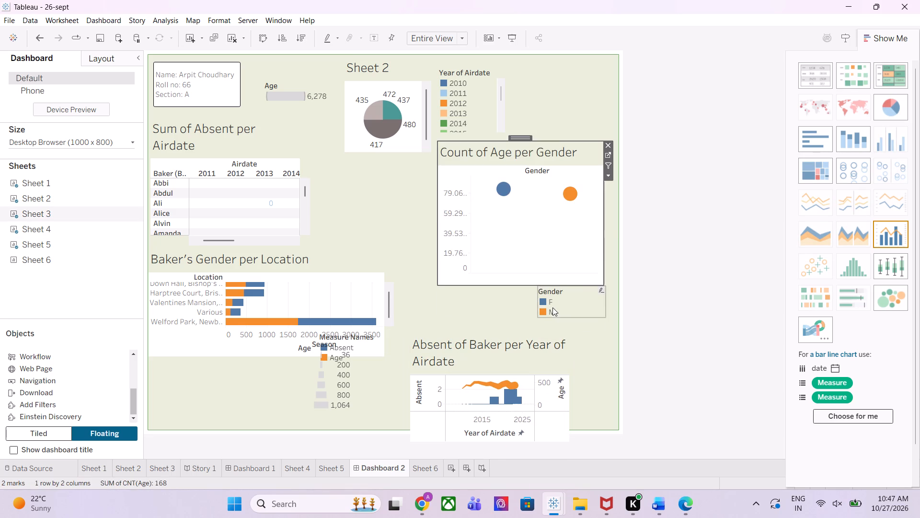
{"action": "left_click_drag", "start_coordinate": [552, 307], "coordinate": [546, 277]}
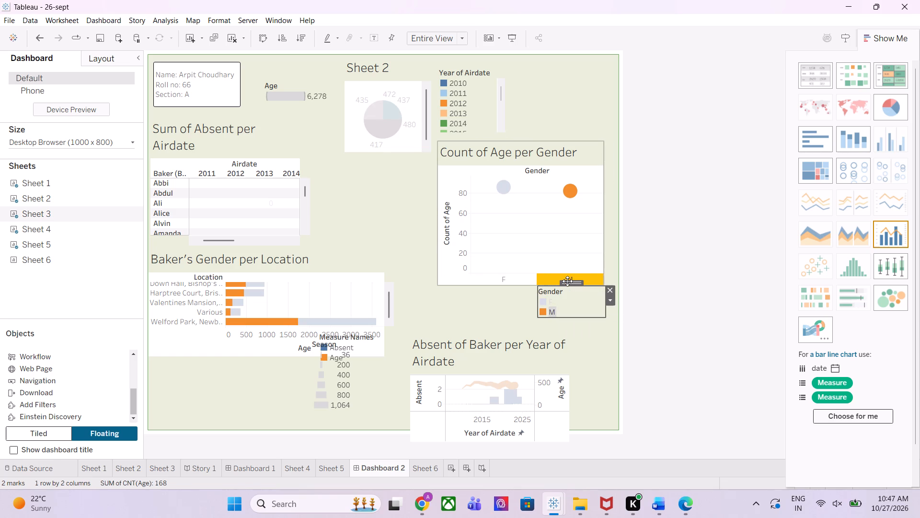
{"action": "left_click_drag", "start_coordinate": [567, 281], "coordinate": [543, 220]}
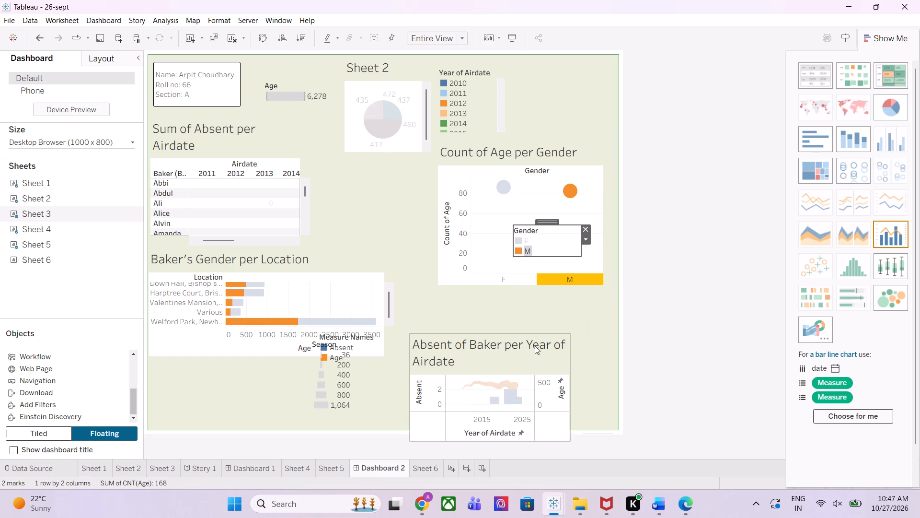
Move the Absent of Baker per Year of Airdate chart up and slightly right, fully inside the dashboard beneath Count of Age per Gender.
{"action": "left_click", "coordinate": [535, 346]}
{"action": "left_click_drag", "start_coordinate": [484, 331], "coordinate": [490, 320]}
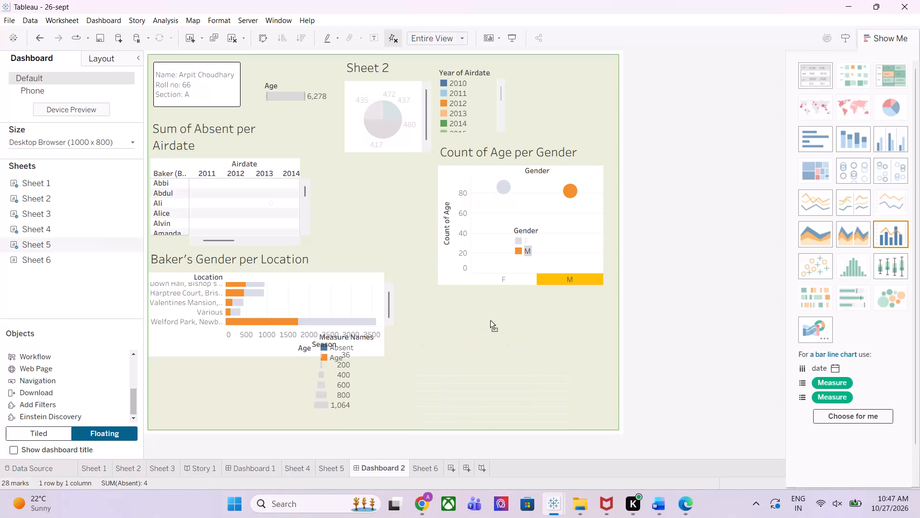
{"action": "left_click_drag", "start_coordinate": [490, 320], "coordinate": [496, 302]}
{"action": "left_click", "coordinate": [392, 206]}
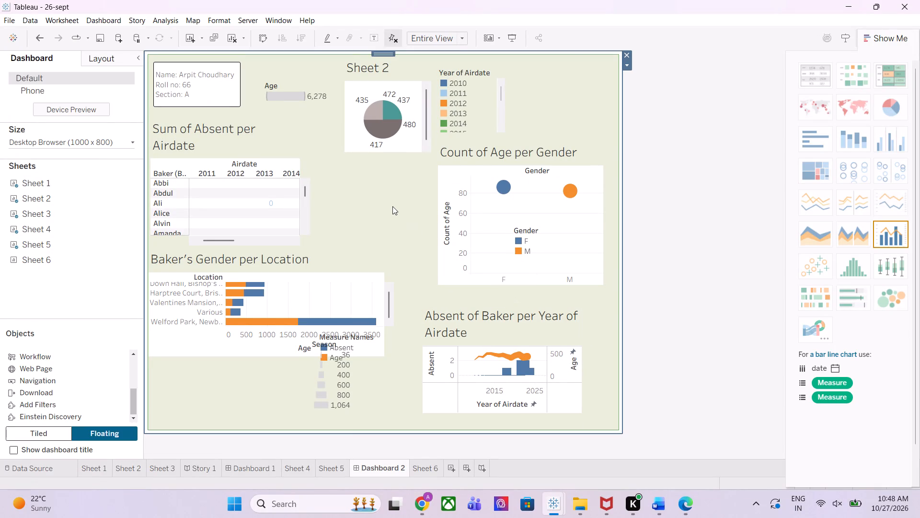
Remove the Season size legend that overlaps the Measure Names legend from Dashboard 2.
{"action": "left_click", "coordinate": [338, 398]}
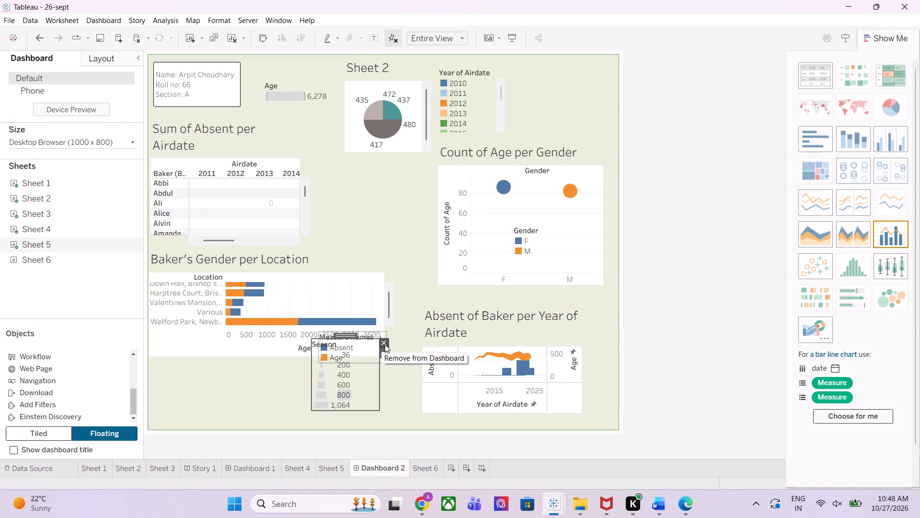
{"action": "left_click", "coordinate": [383, 343]}
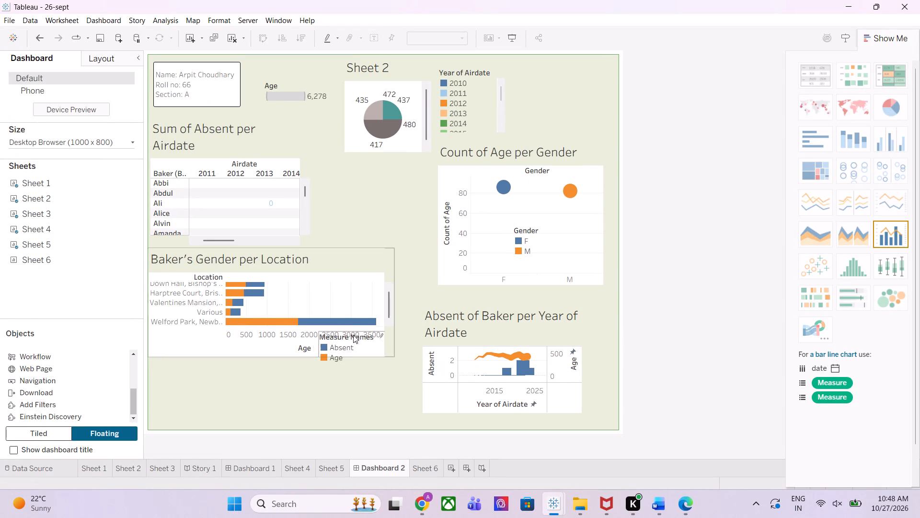
Move the Measure Names legend into the empty area just below the Baker's Gender per Location chart.
{"action": "left_click", "coordinate": [358, 345]}
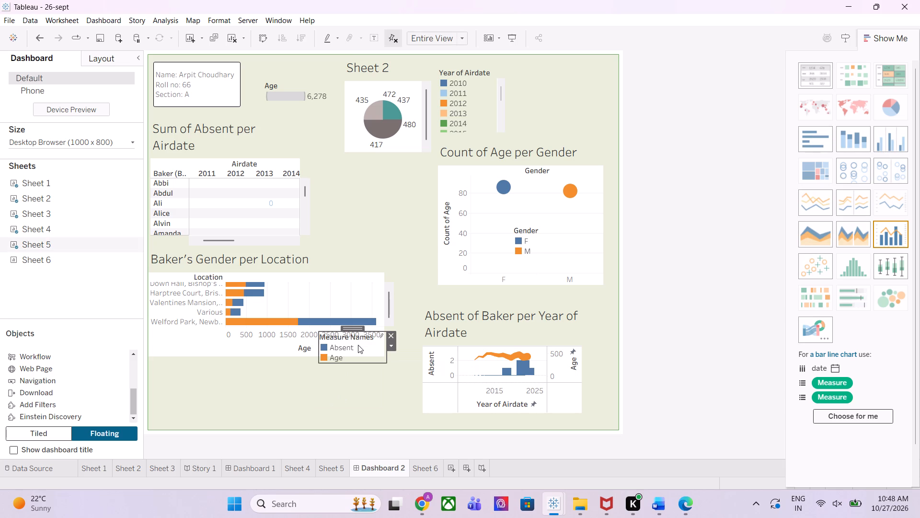
{"action": "left_click_drag", "start_coordinate": [352, 330], "coordinate": [257, 375]}
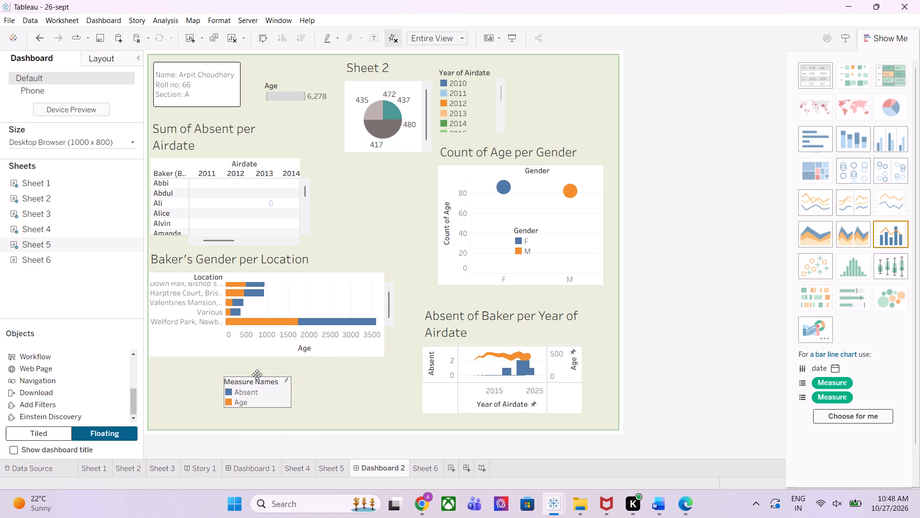
{"action": "left_click", "coordinate": [353, 199]}
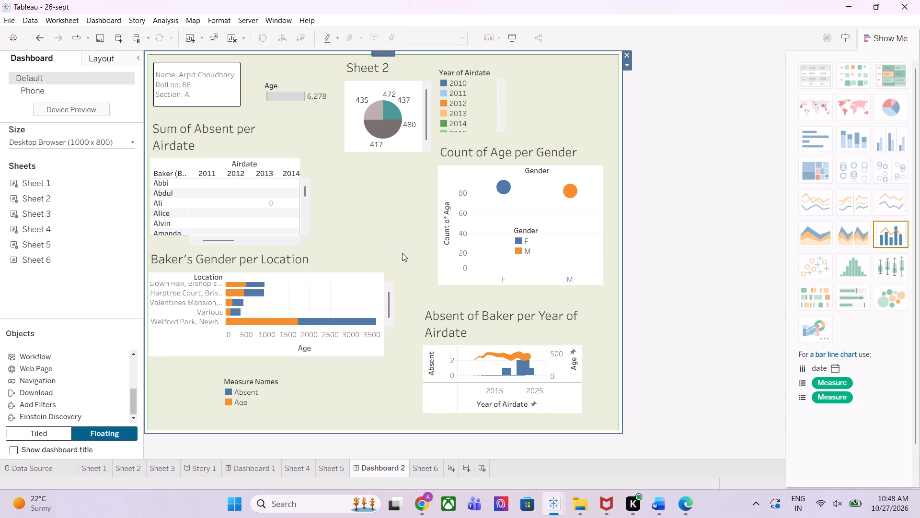
Save the 26-sept workbook with the rearranged Dashboard 2.
{"action": "key", "text": "ctrl+s"}
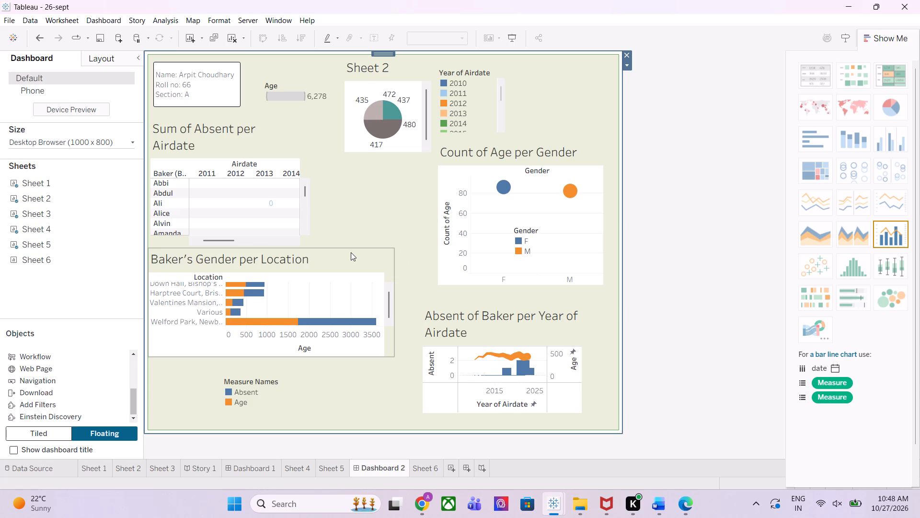
{"action": "left_click", "coordinate": [363, 206]}
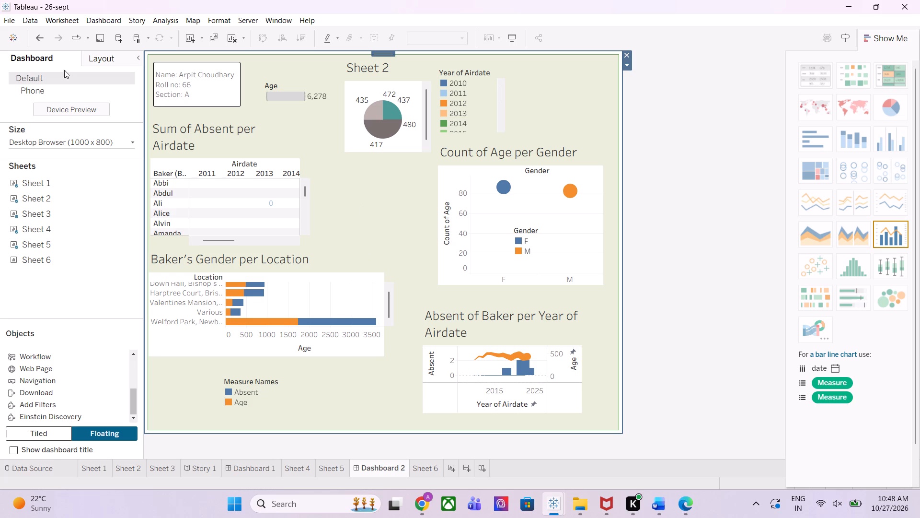
Save a copy of the workbook in Downloads under the name CA2_DA as a Tableau Workbook (*.twb).
{"action": "left_click", "coordinate": [5, 19]}
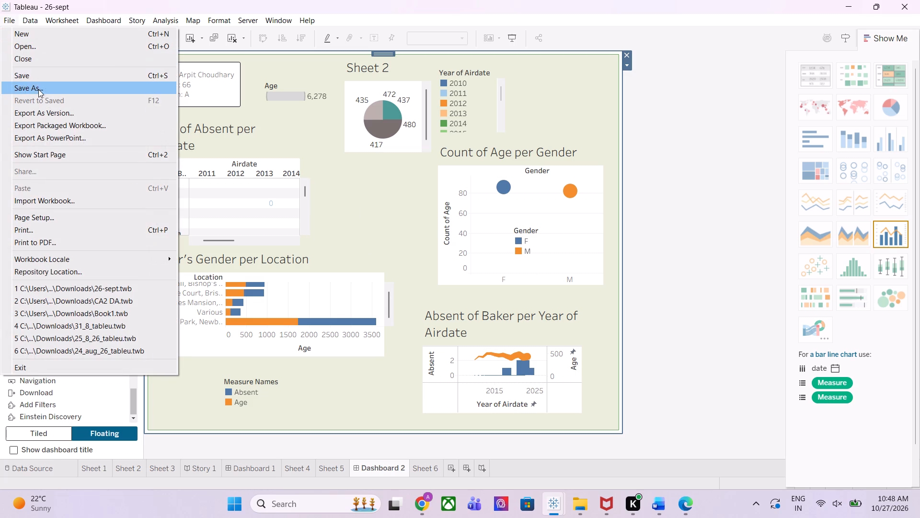
{"action": "left_click", "coordinate": [35, 88]}
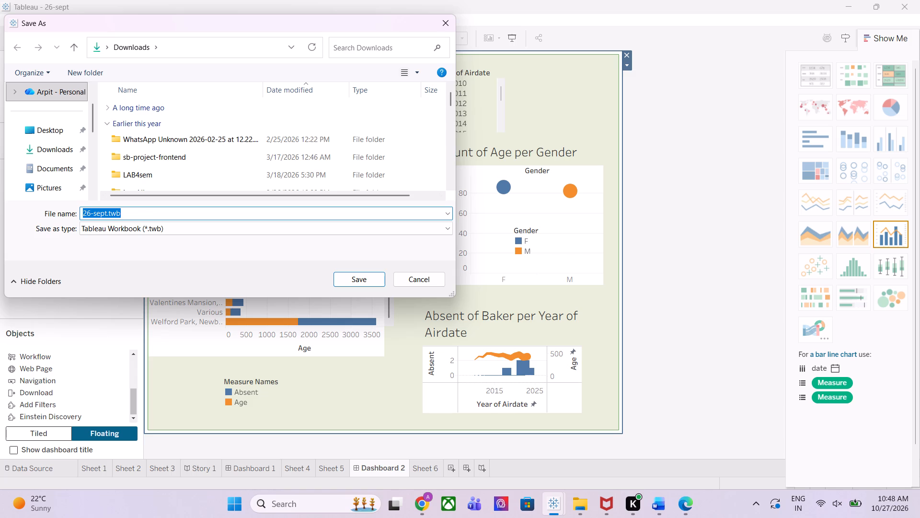
{"action": "type", "text": "CA"}
{"action": "key", "text": "shift+at"}
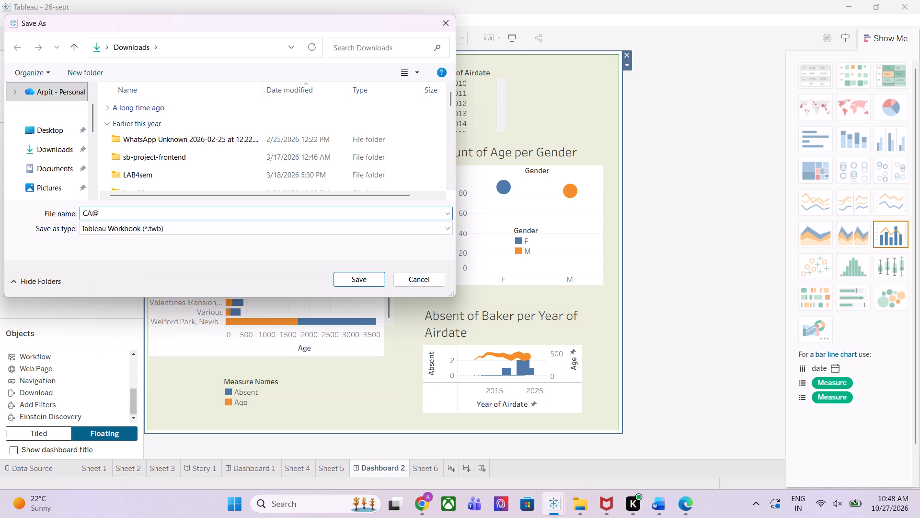
{"action": "key", "text": "BackSpace"}
{"action": "type", "text": "2_DA"}
{"action": "left_click", "coordinate": [359, 277]}
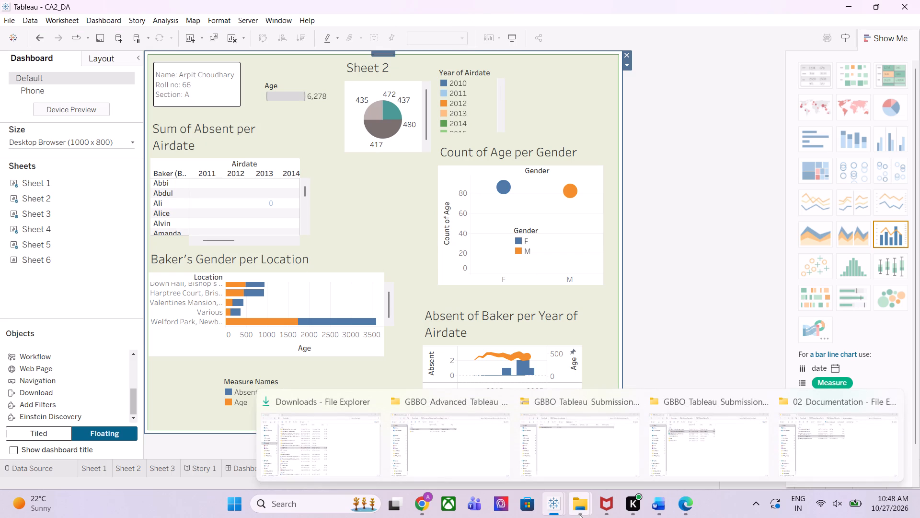
Switch to File Explorer, bringing up its open windows.
{"action": "left_click", "coordinate": [580, 515]}
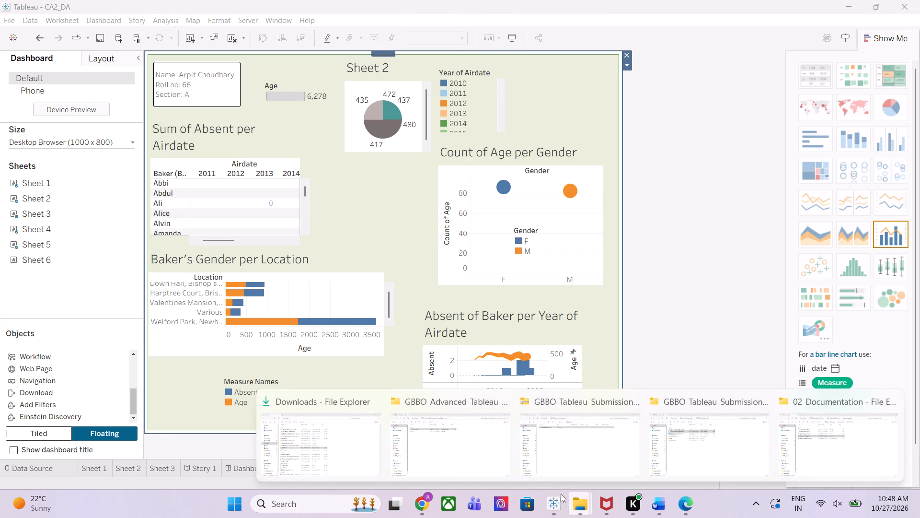
Open the newly saved CA2_DA.twb workbook from the Downloads folder.
{"action": "left_click", "coordinate": [319, 444]}
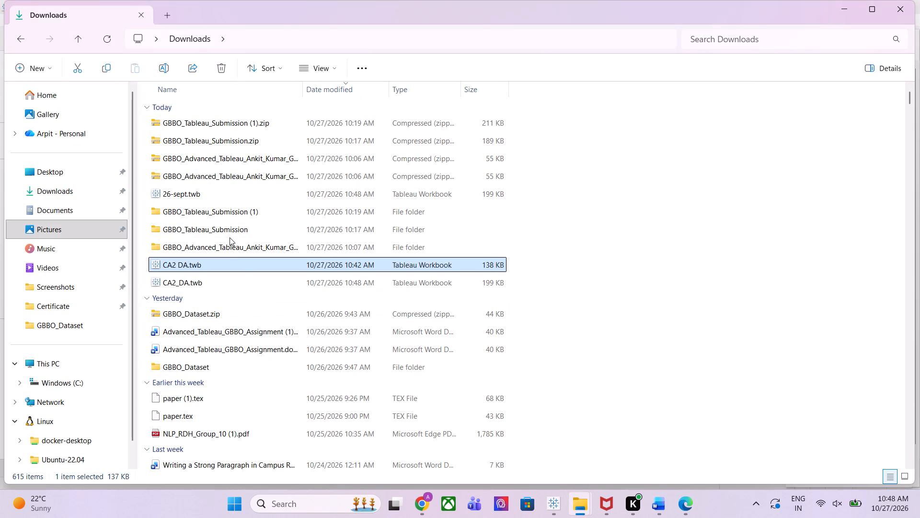
{"action": "scroll", "coordinate": [230, 237], "scroll_direction": "up", "scroll_amount": 1}
{"action": "left_click", "coordinate": [218, 262]}
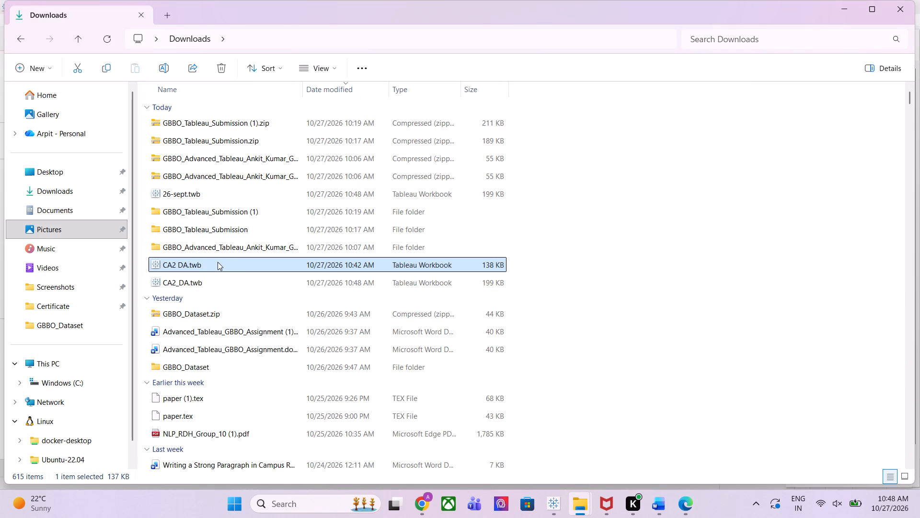
{"action": "triple_click", "coordinate": [218, 282]}
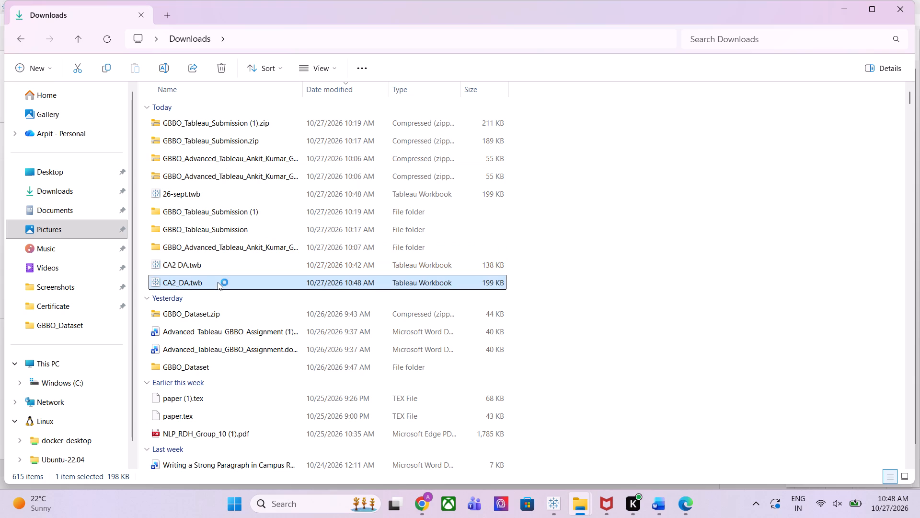
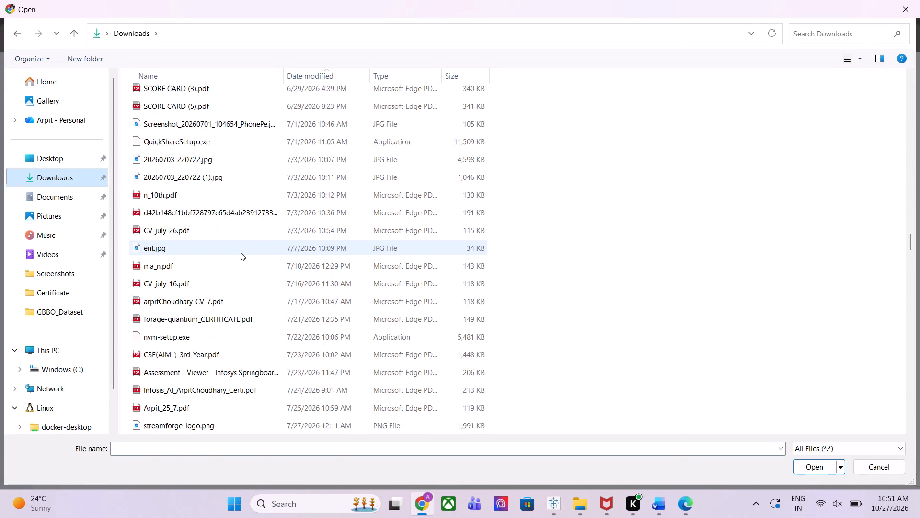
Select the CA2_DA.twb workbook in the Downloads folder as the file to open in the browser.
{"action": "scroll", "coordinate": [241, 252], "scroll_direction": "down", "scroll_amount": 20}
{"action": "scroll", "coordinate": [241, 252], "scroll_direction": "down", "scroll_amount": 20}
{"action": "scroll", "coordinate": [241, 252], "scroll_direction": "down", "scroll_amount": 20}
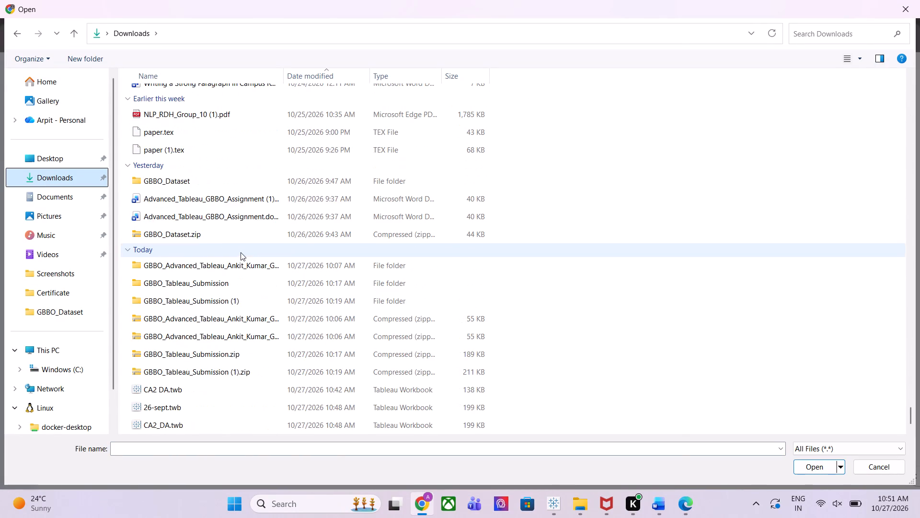
{"action": "scroll", "coordinate": [241, 252], "scroll_direction": "down", "scroll_amount": 20}
{"action": "scroll", "coordinate": [241, 252], "scroll_direction": "down", "scroll_amount": 20}
{"action": "scroll", "coordinate": [241, 252], "scroll_direction": "down", "scroll_amount": 20}
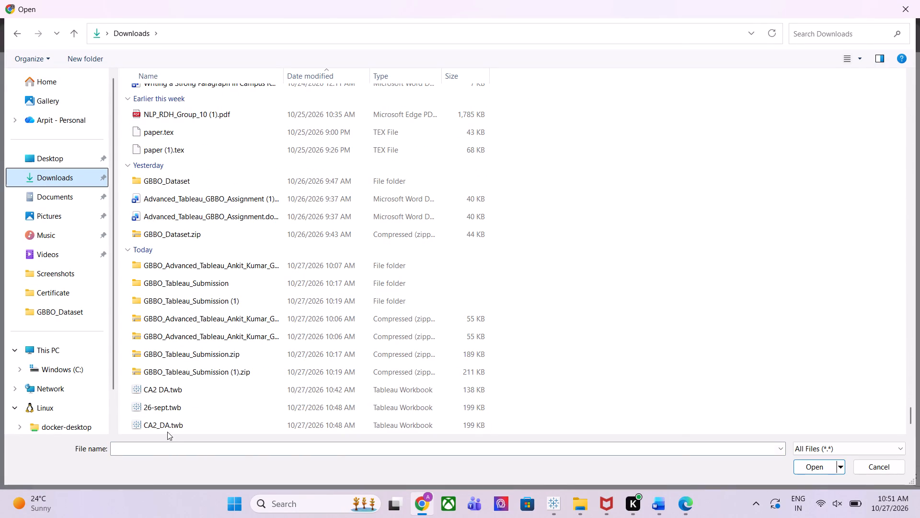
{"action": "left_click", "coordinate": [168, 428]}
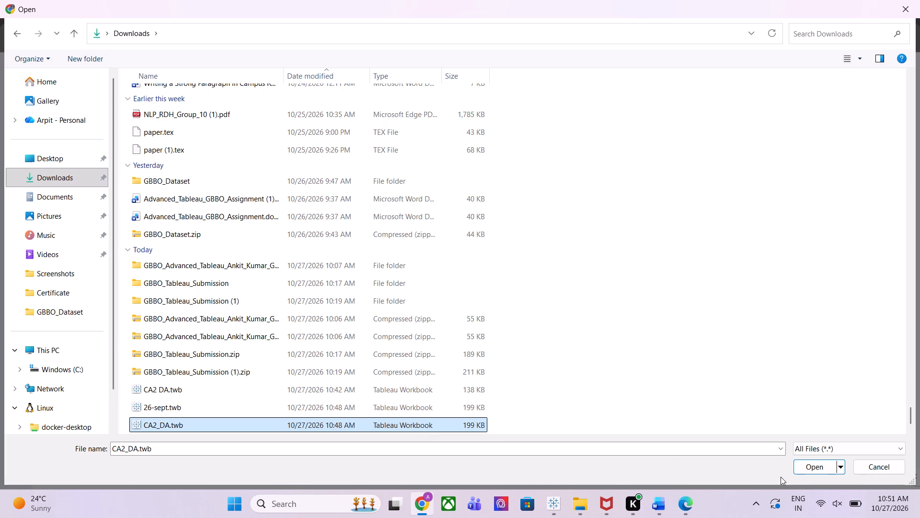